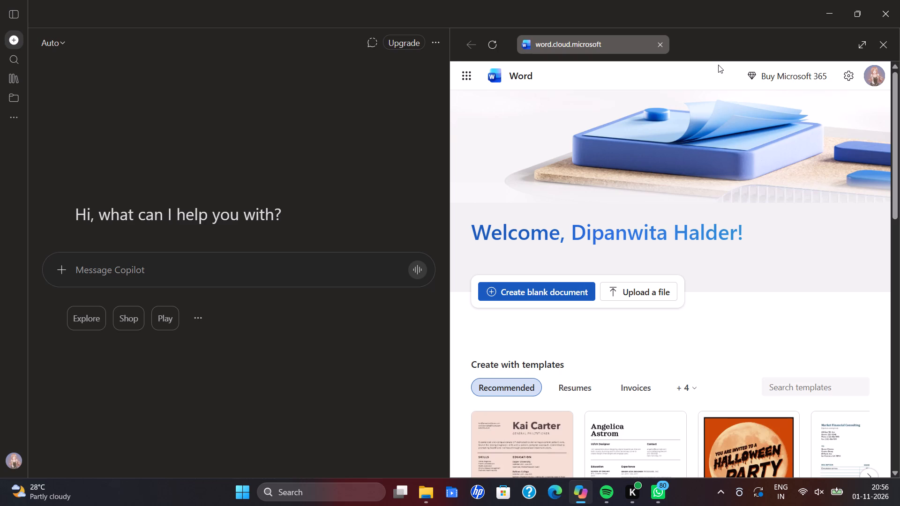
pyautogui.click(857, 47)
# Open the document DH_ntcc from the recent Word documents.
pyautogui.scroll(-4, 592, 256)
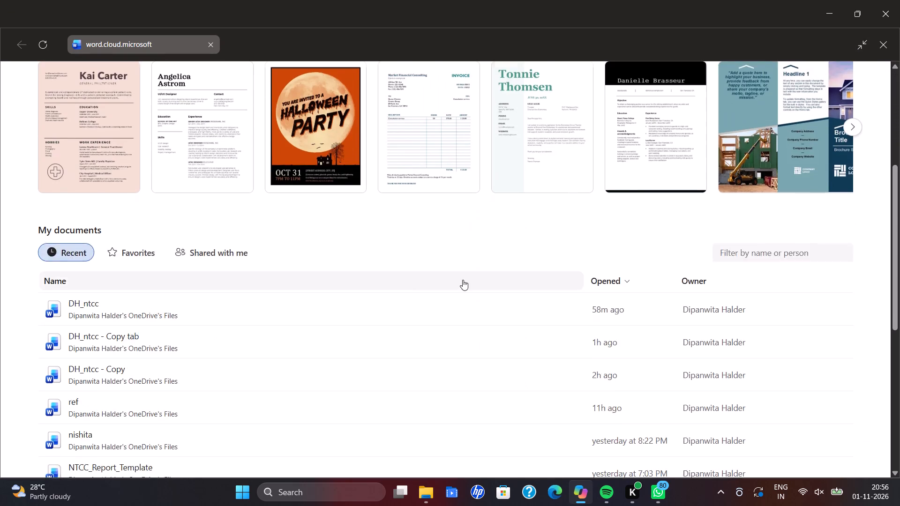
pyautogui.scroll(-3, 463, 280)
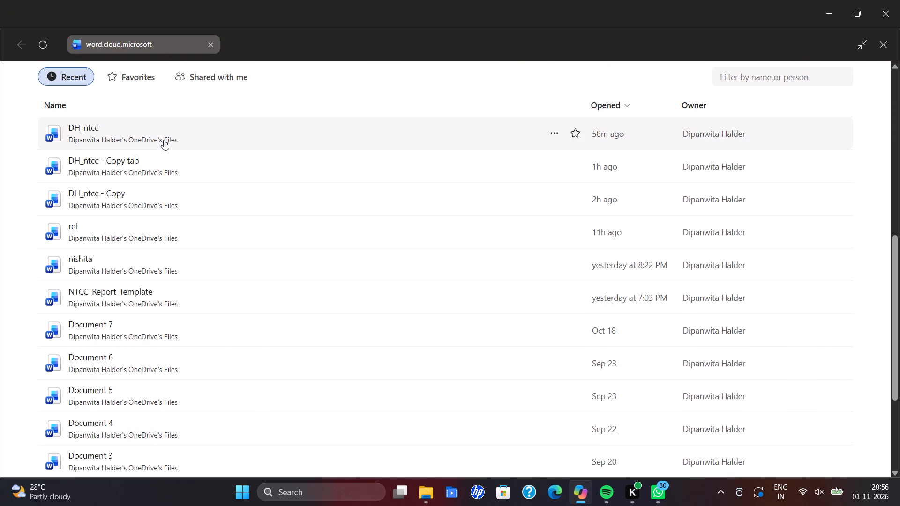
pyautogui.click(164, 140)
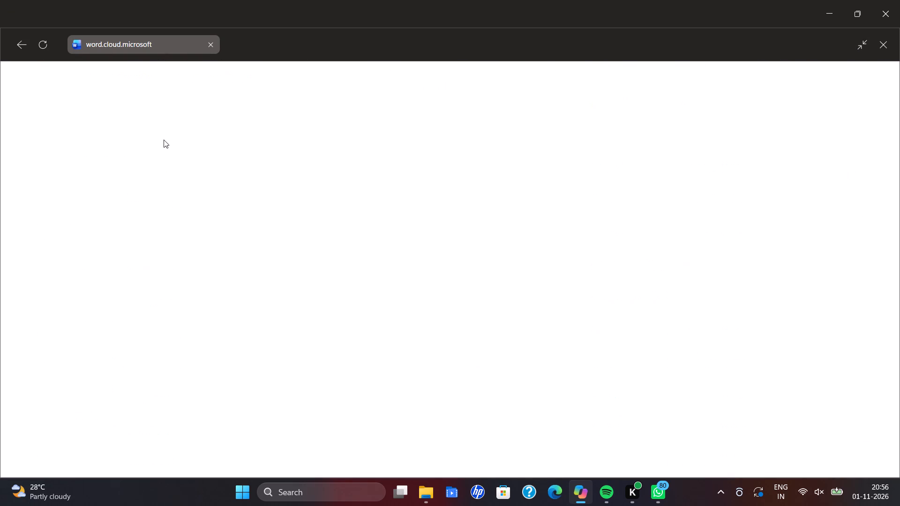
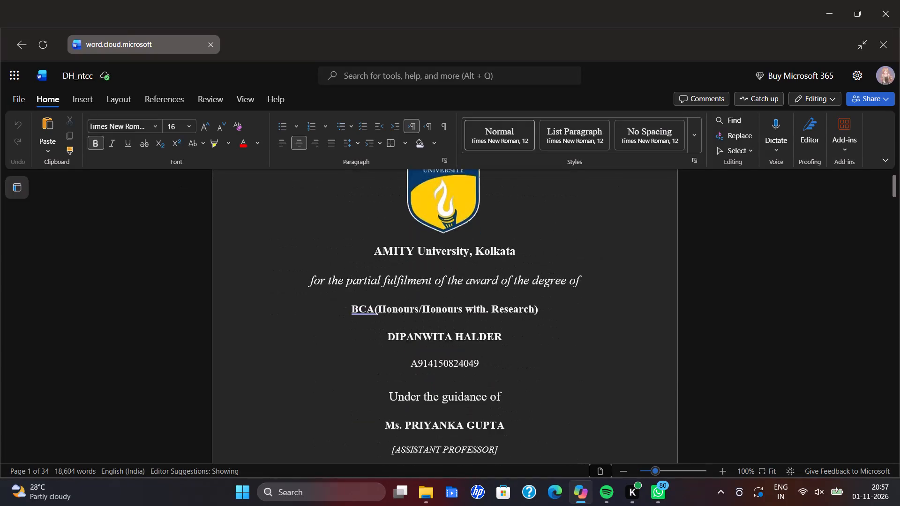
# Look through the report from the title page to the static and dynamic website comparison table, Fig 1.1.
pyautogui.scroll(-6, 617, 310)
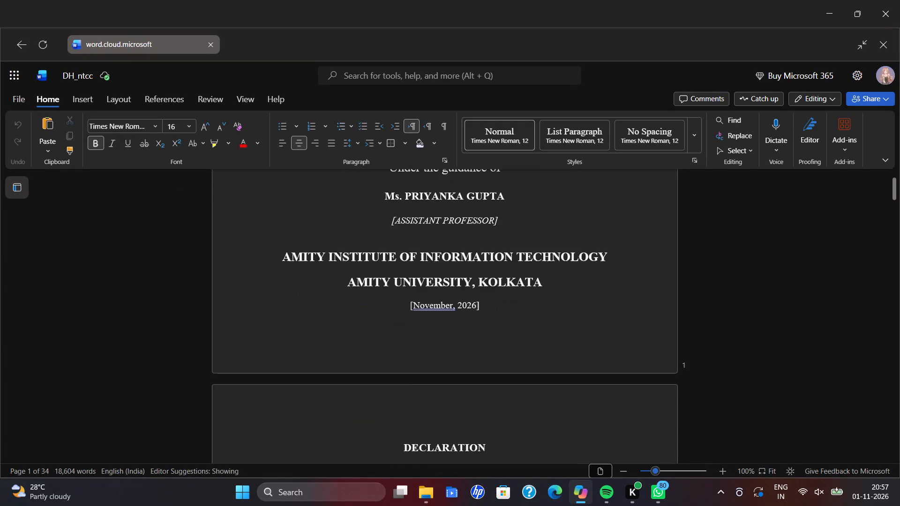
pyautogui.scroll(-8, 617, 310)
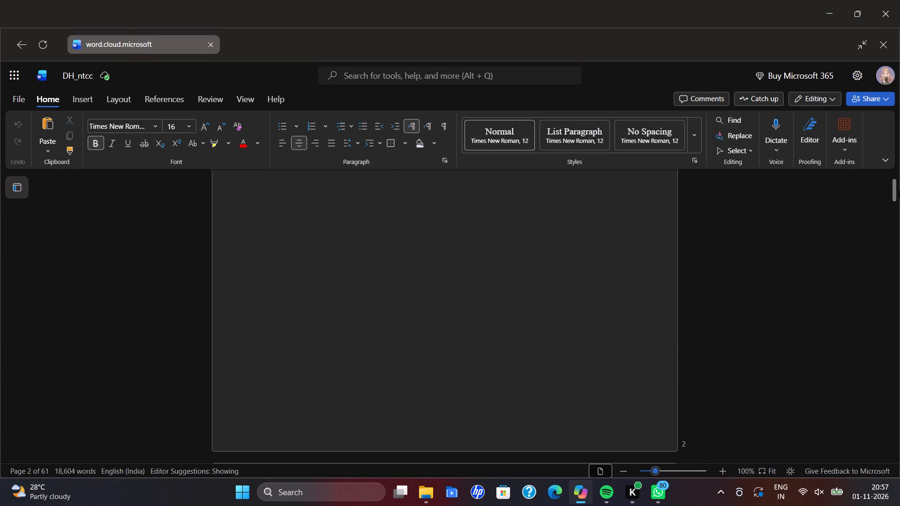
pyautogui.moveTo(897, 188); pyautogui.dragTo(898, 226)
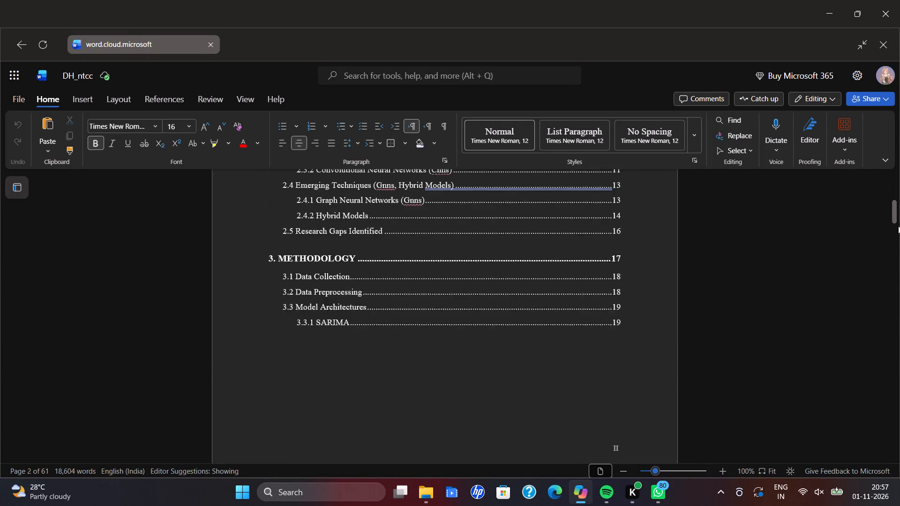
pyautogui.moveTo(898, 226); pyautogui.dragTo(899, 248)
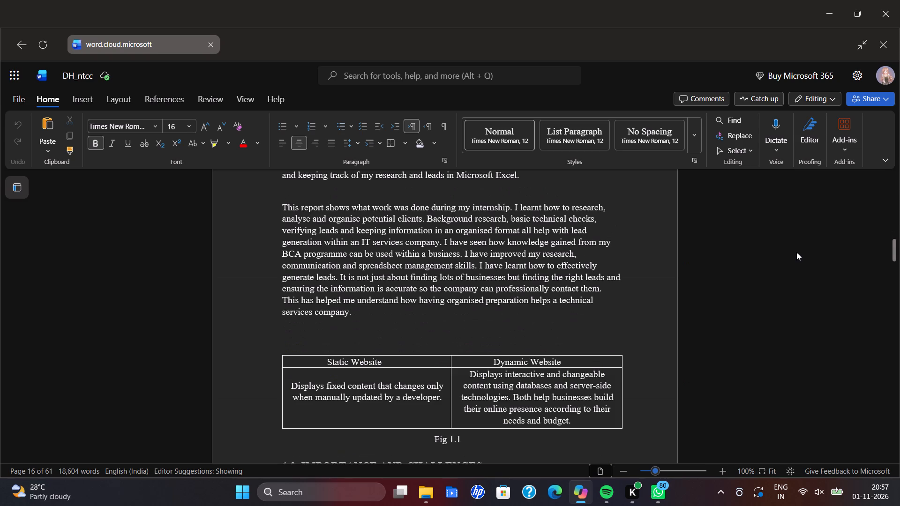
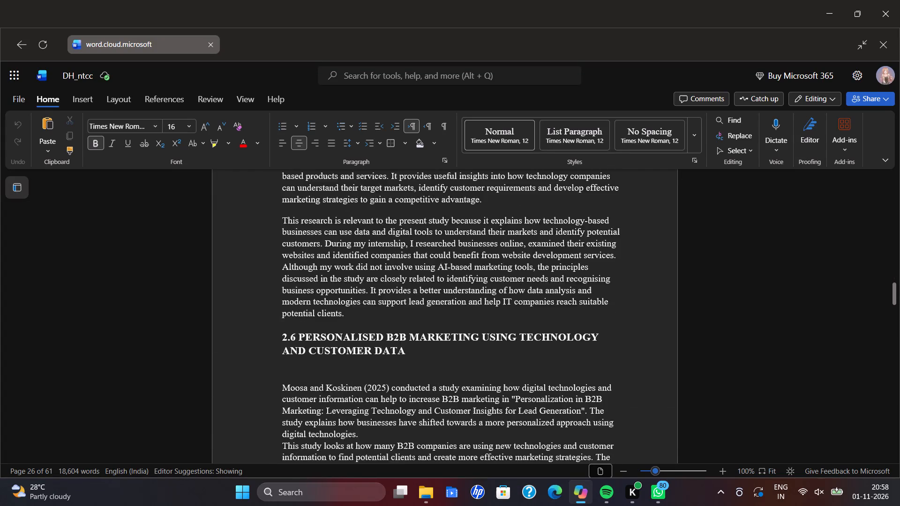
# Look through the report from section 2.6 to the Figure 3.2.1 architecture diagram placeholder at the end of section 3.3.1.
pyautogui.scroll(-9, 517, 276)
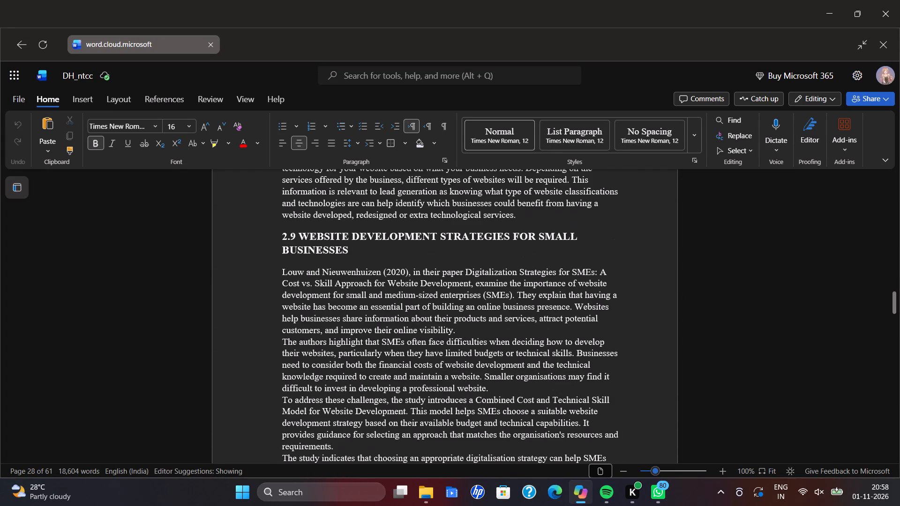
pyautogui.scroll(-20, 417, 274)
pyautogui.scroll(-3, 417, 274)
pyautogui.scroll(1, 475, 305)
pyautogui.scroll(-6, 493, 290)
pyautogui.scroll(1, 519, 298)
pyautogui.scroll(-17, 519, 295)
pyautogui.scroll(-6, 523, 294)
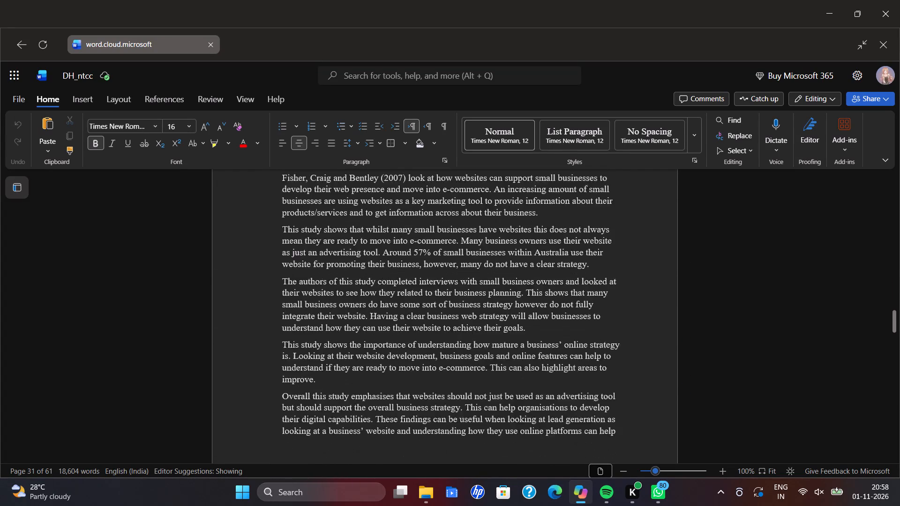
pyautogui.scroll(-20, 523, 294)
pyautogui.scroll(-11, 523, 294)
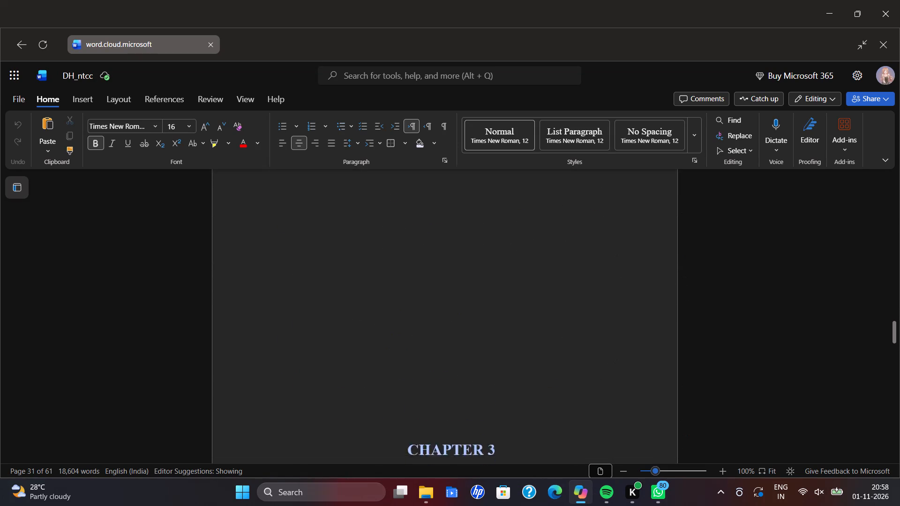
pyautogui.scroll(-16, 523, 297)
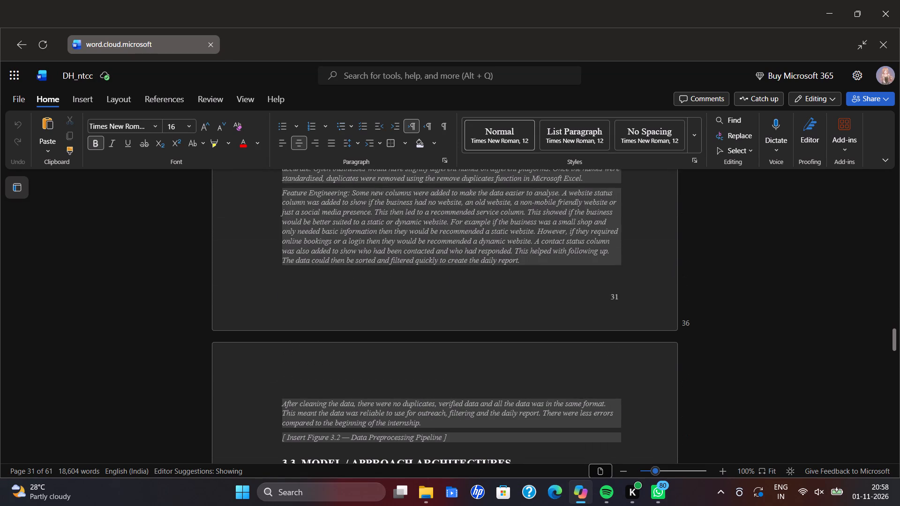
pyautogui.scroll(-5, 503, 326)
pyautogui.scroll(4, 502, 326)
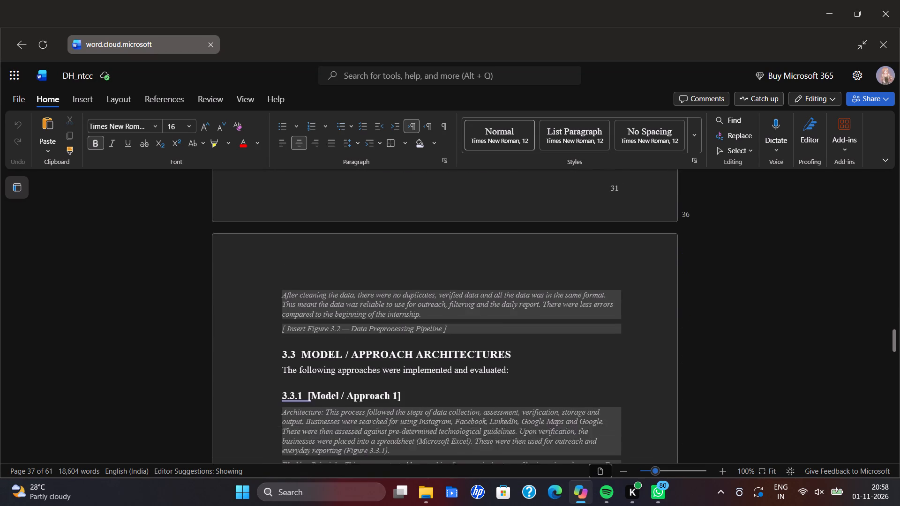
pyautogui.scroll(-6, 487, 358)
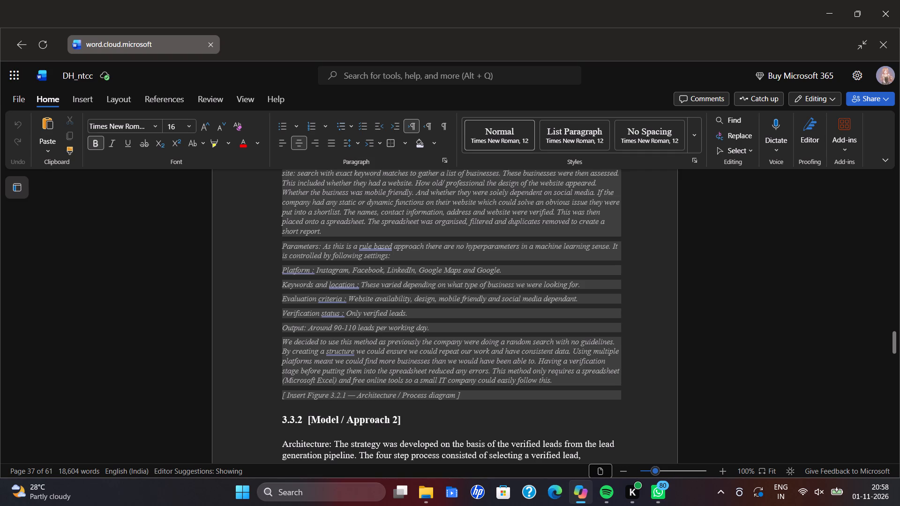
pyautogui.click(459, 400)
pyautogui.click(266, 399)
# Insert the "lead ss" image from Downloads on the empty line above the Figure 3.1.2 placeholder in Chapter 3.
pyautogui.scroll(11, 335, 395)
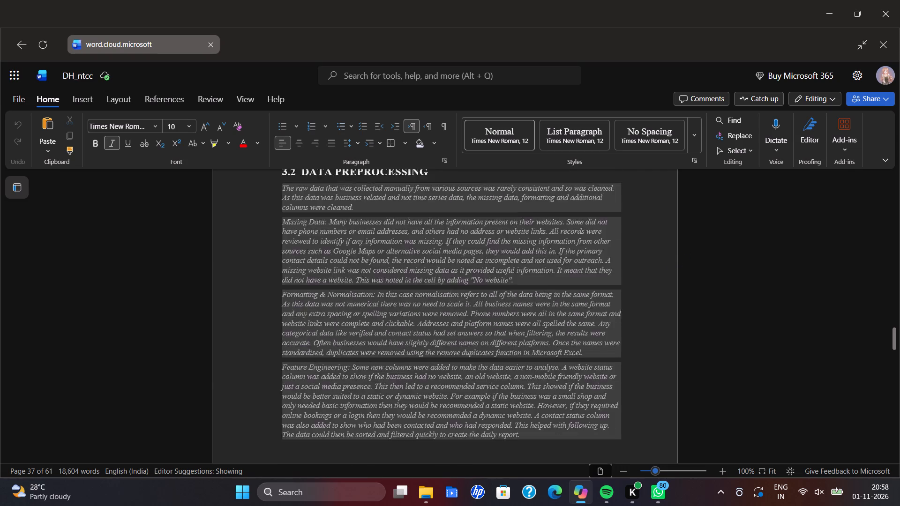
pyautogui.scroll(13, 354, 391)
pyautogui.scroll(-5, 373, 386)
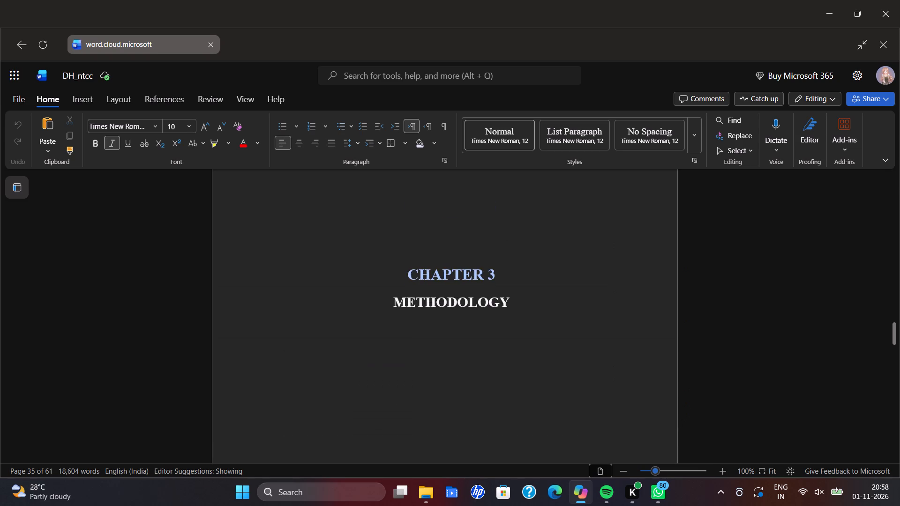
pyautogui.scroll(-6, 381, 384)
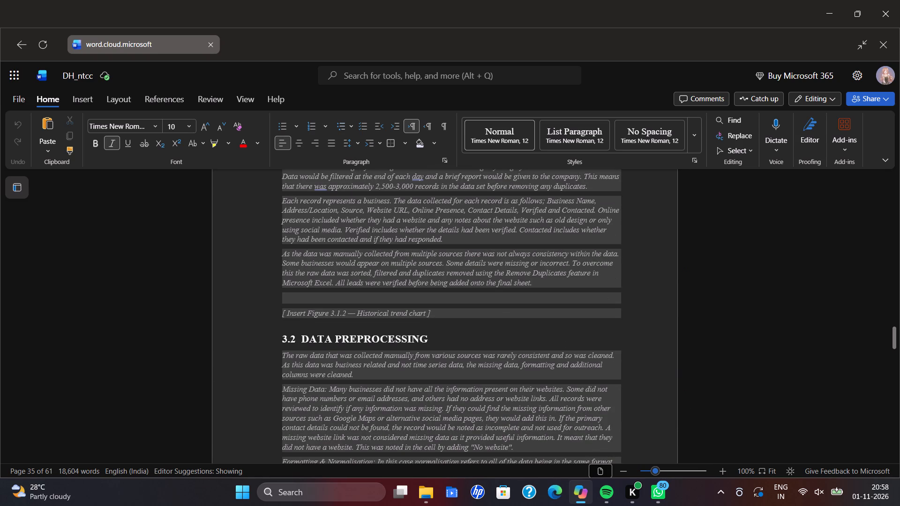
pyautogui.click(296, 305)
pyautogui.click(84, 104)
pyautogui.click(91, 134)
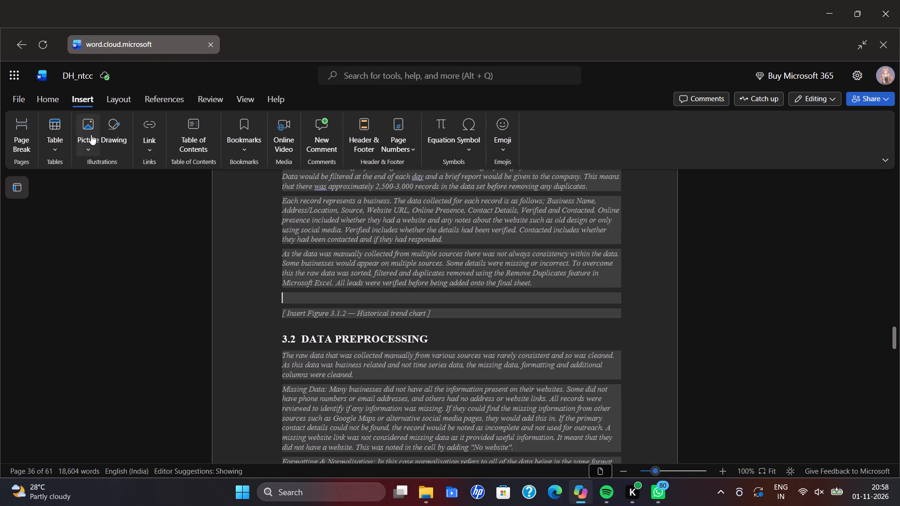
pyautogui.click(108, 180)
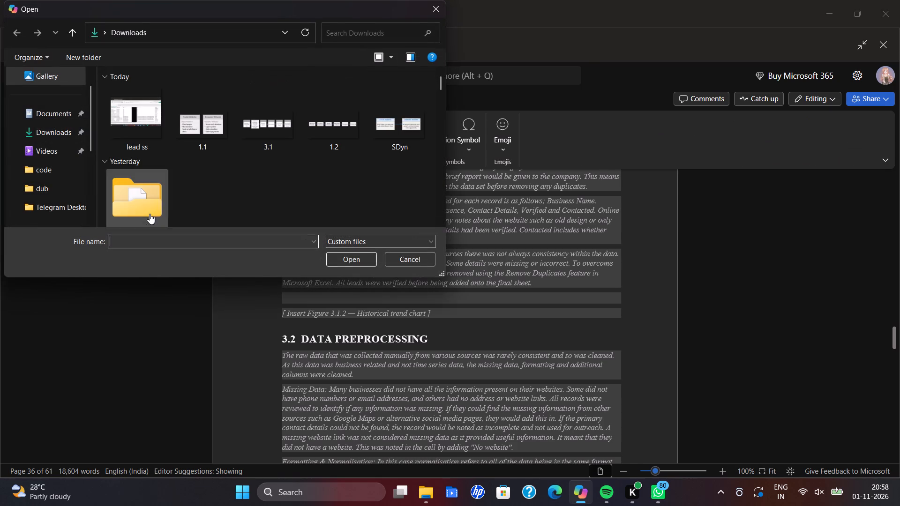
pyautogui.click(148, 131)
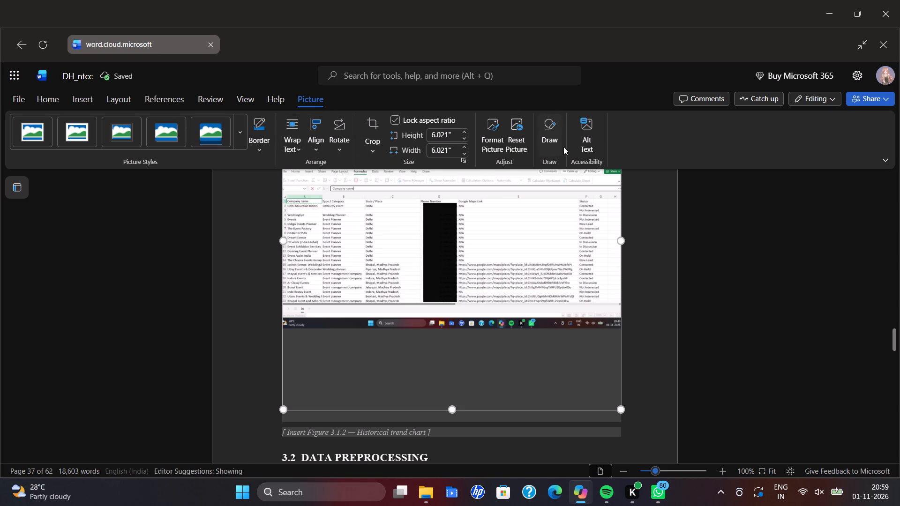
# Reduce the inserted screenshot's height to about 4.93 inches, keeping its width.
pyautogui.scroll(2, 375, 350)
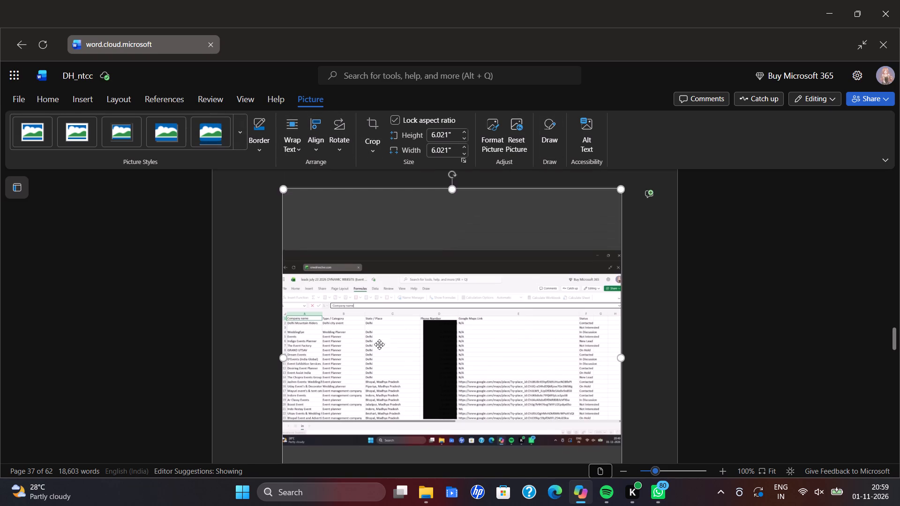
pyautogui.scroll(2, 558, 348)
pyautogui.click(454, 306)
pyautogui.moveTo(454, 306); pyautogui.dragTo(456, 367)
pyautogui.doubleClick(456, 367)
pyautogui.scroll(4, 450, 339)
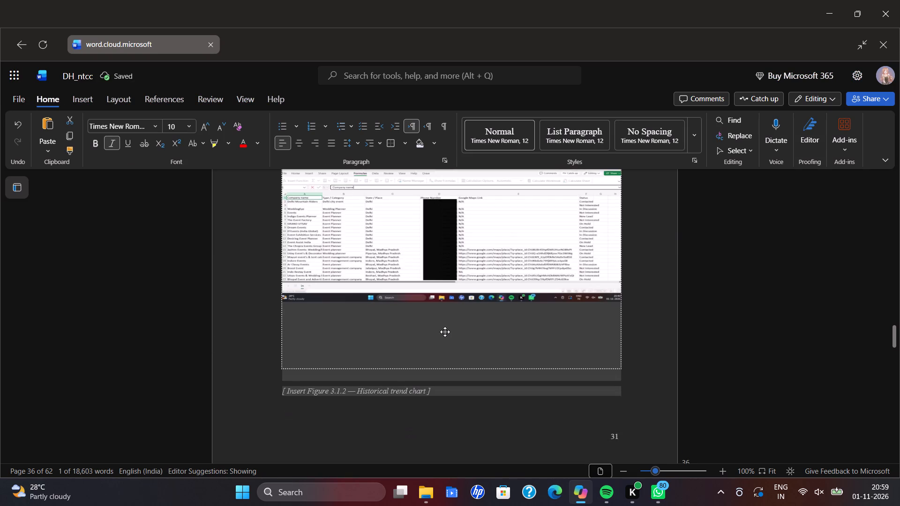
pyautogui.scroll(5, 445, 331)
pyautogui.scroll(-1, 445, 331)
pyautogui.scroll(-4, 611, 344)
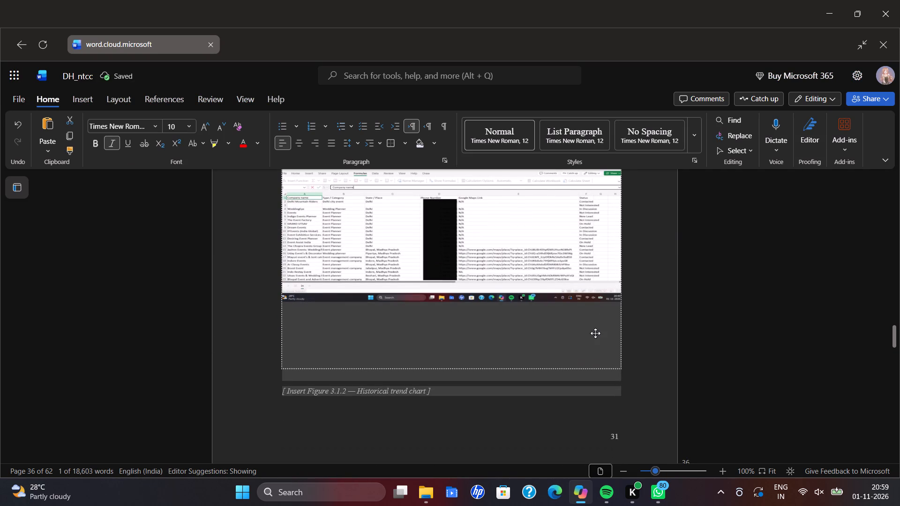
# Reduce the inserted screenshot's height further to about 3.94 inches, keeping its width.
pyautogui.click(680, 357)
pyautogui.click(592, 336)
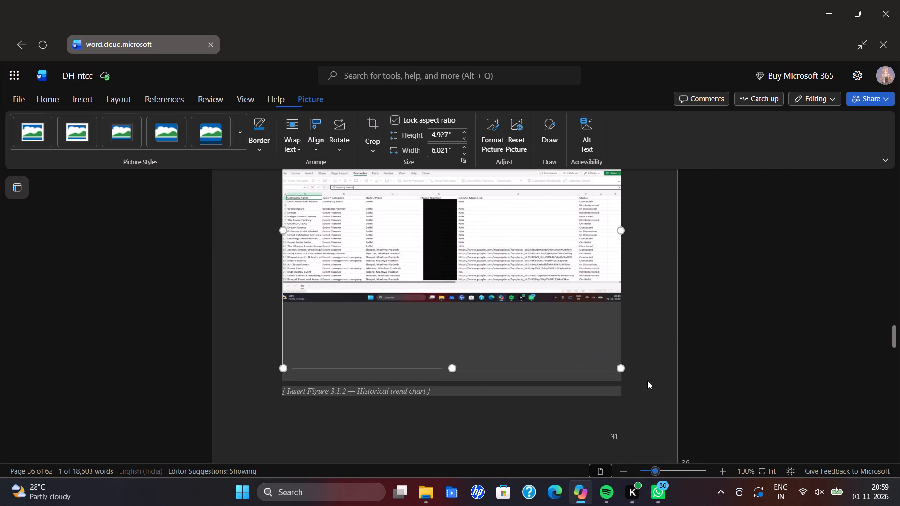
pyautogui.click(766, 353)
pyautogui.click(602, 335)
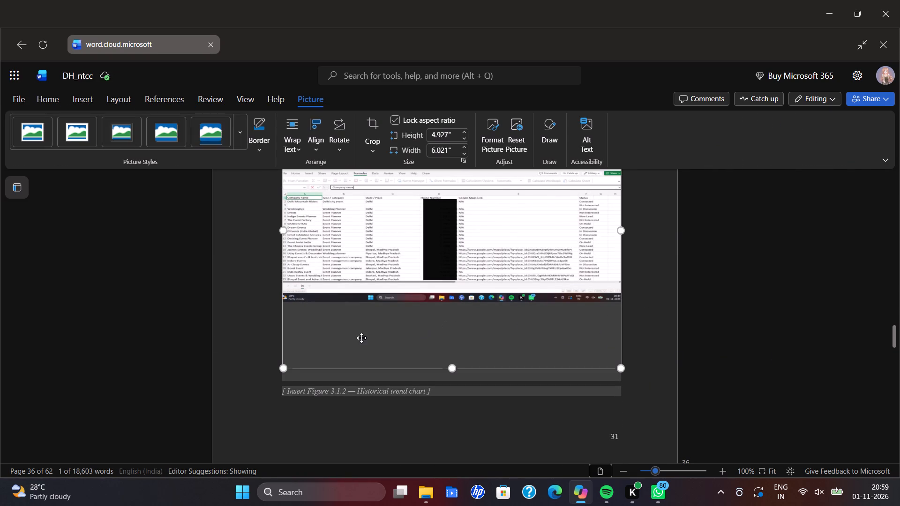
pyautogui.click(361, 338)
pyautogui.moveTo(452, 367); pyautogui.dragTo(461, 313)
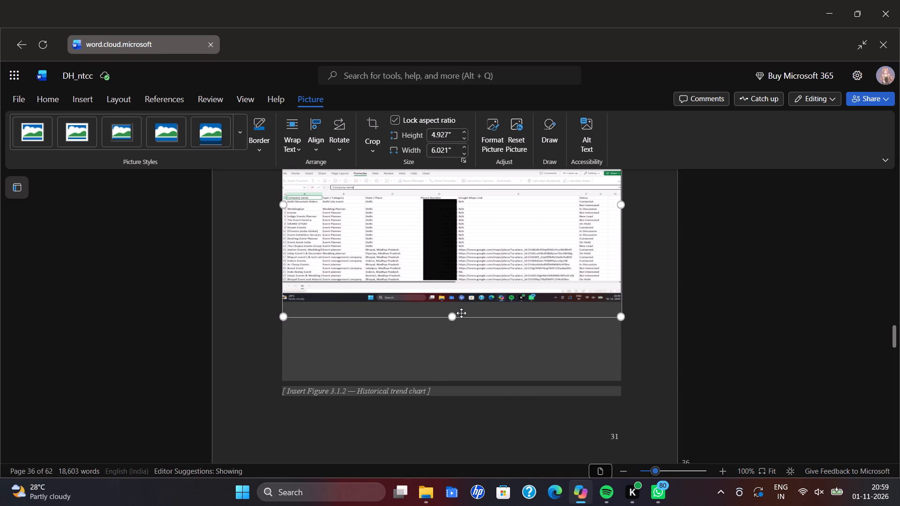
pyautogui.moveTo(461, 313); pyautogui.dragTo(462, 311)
# Stretch the lead spreadsheet screenshot above the Figure 3.1.2 placeholder to a height of about 4.47 inches, keeping its width.
pyautogui.scroll(2, 510, 293)
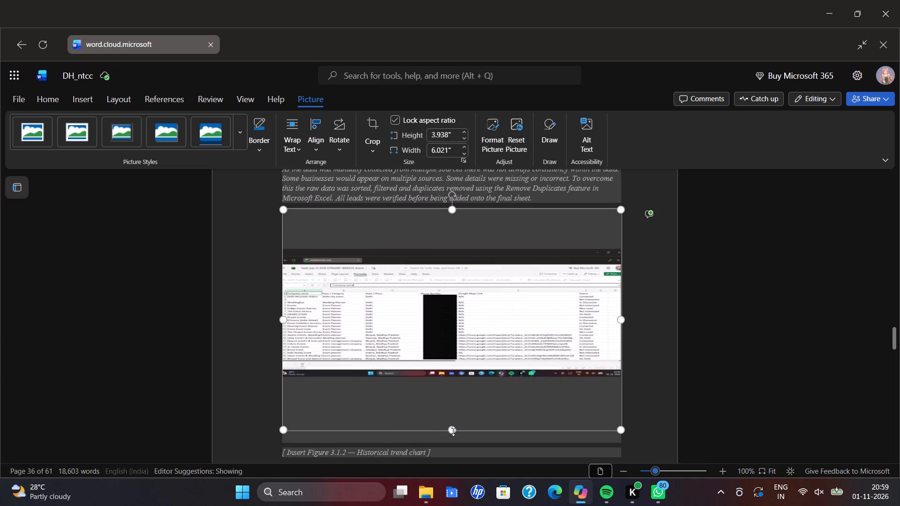
pyautogui.moveTo(453, 431); pyautogui.dragTo(455, 461)
pyautogui.click(705, 318)
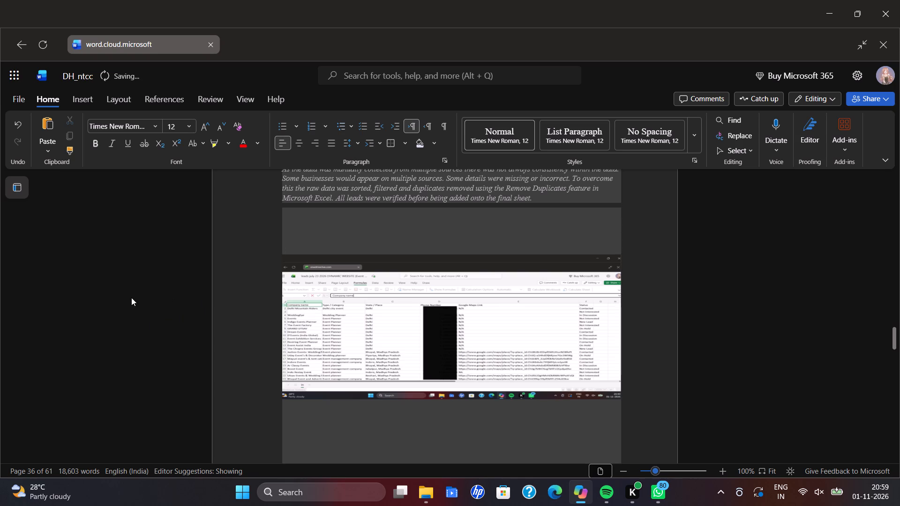
pyautogui.scroll(2, 150, 299)
pyautogui.scroll(-3, 200, 298)
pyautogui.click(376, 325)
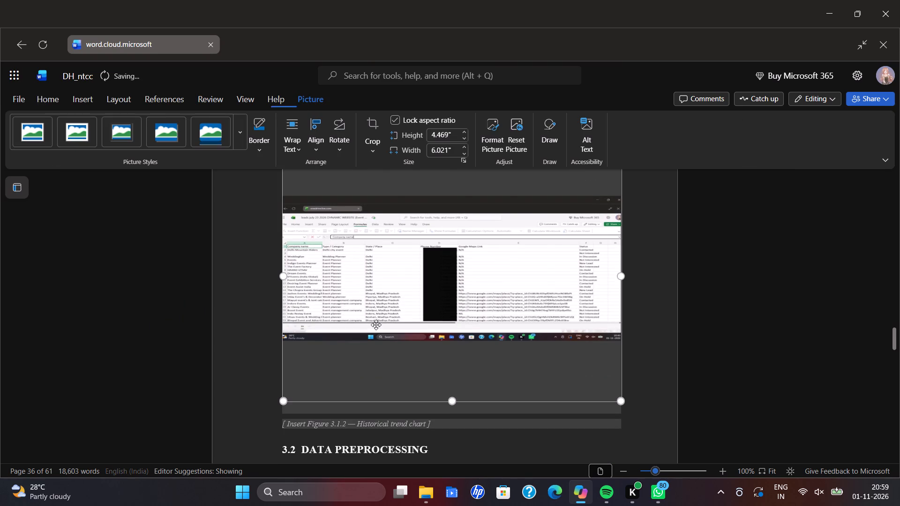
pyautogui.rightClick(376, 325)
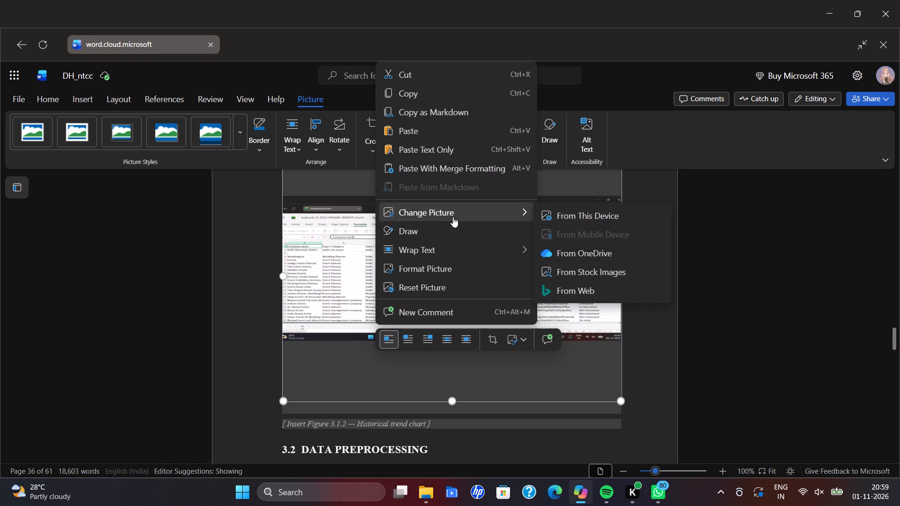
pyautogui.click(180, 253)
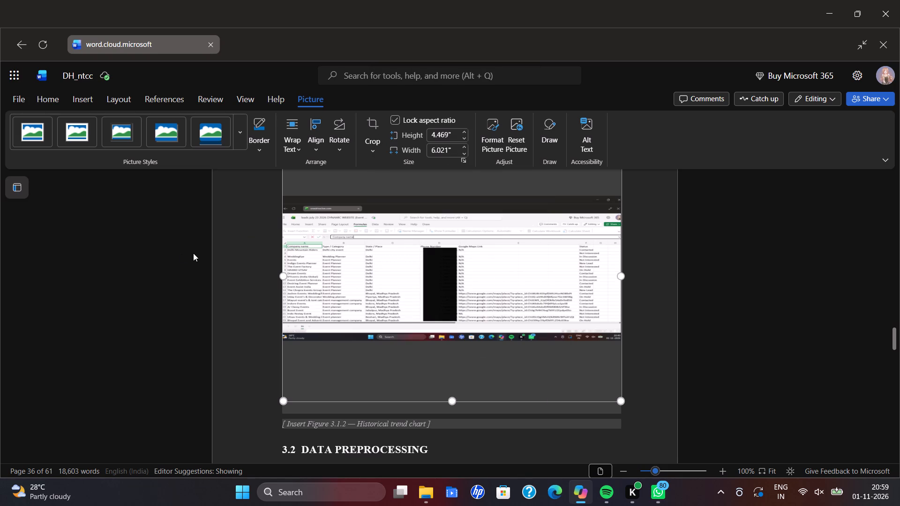
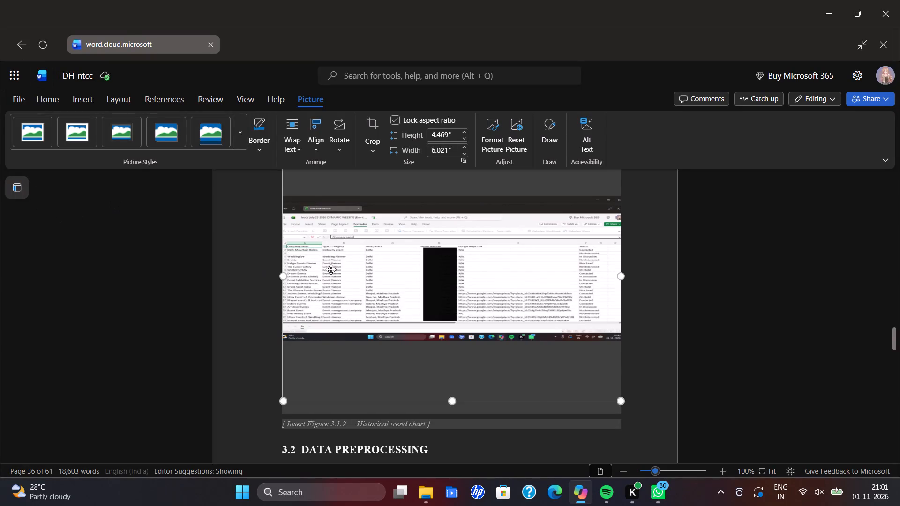
# Delete the lead spreadsheet screenshot above the Figure 3.1.2 placeholder.
pyautogui.press('Delete')
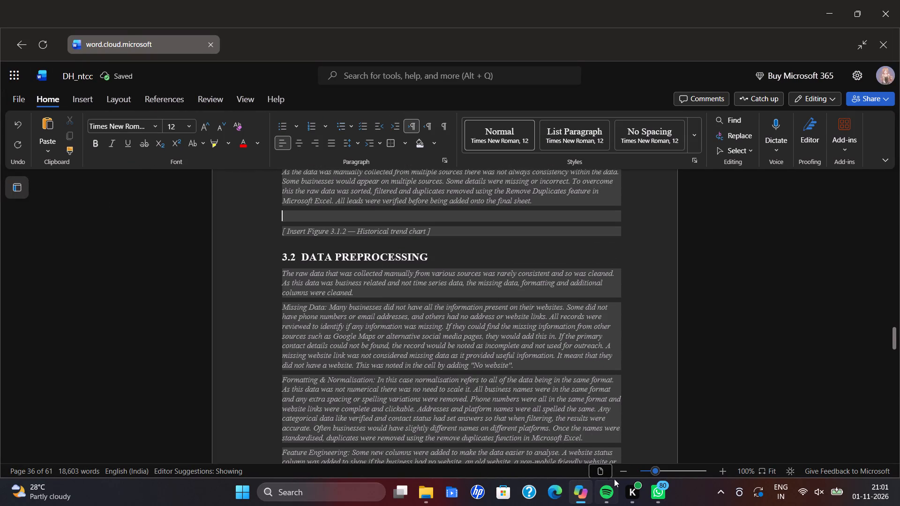
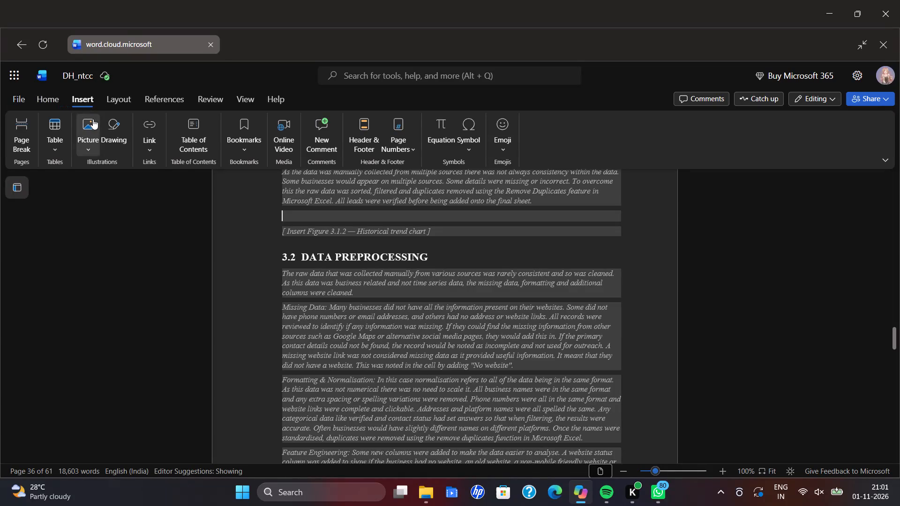
# Start inserting a picture on the empty line above the Figure 3.1.2 placeholder in Chapter 3.
pyautogui.click(93, 119)
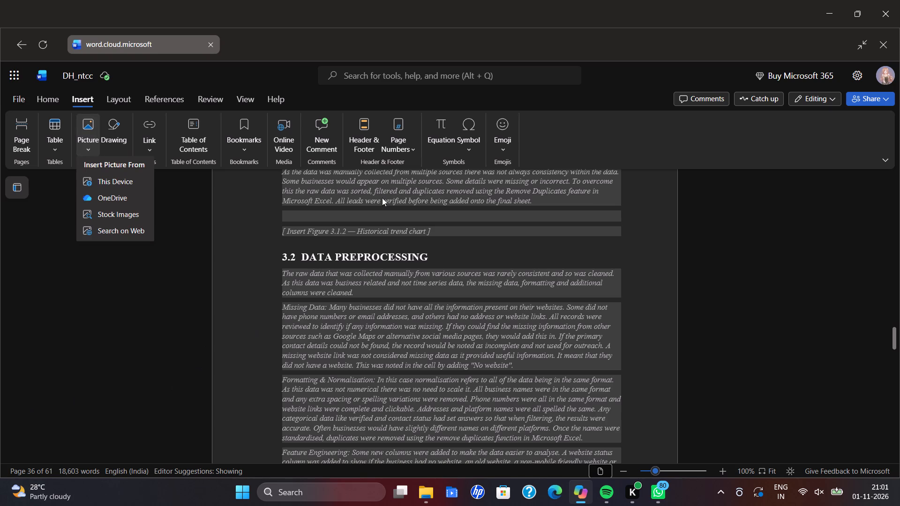
pyautogui.click(371, 216)
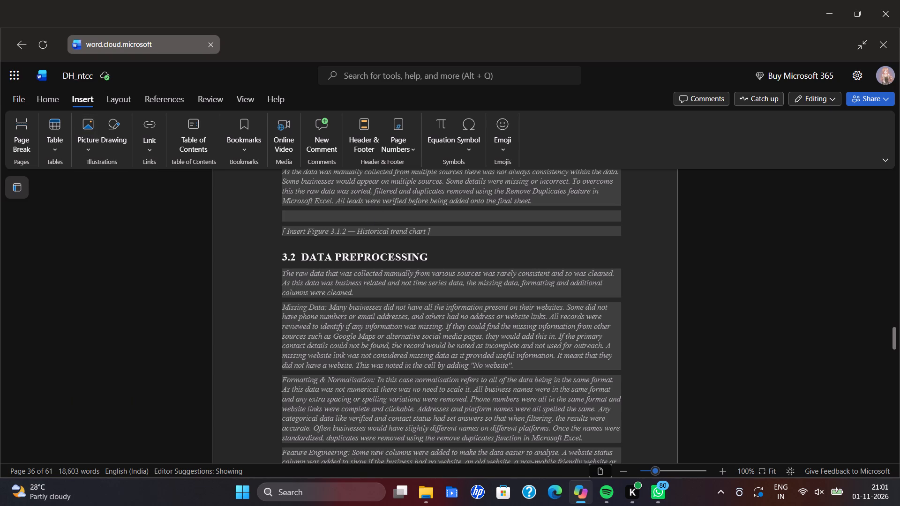
pyautogui.click(87, 124)
pyautogui.click(105, 182)
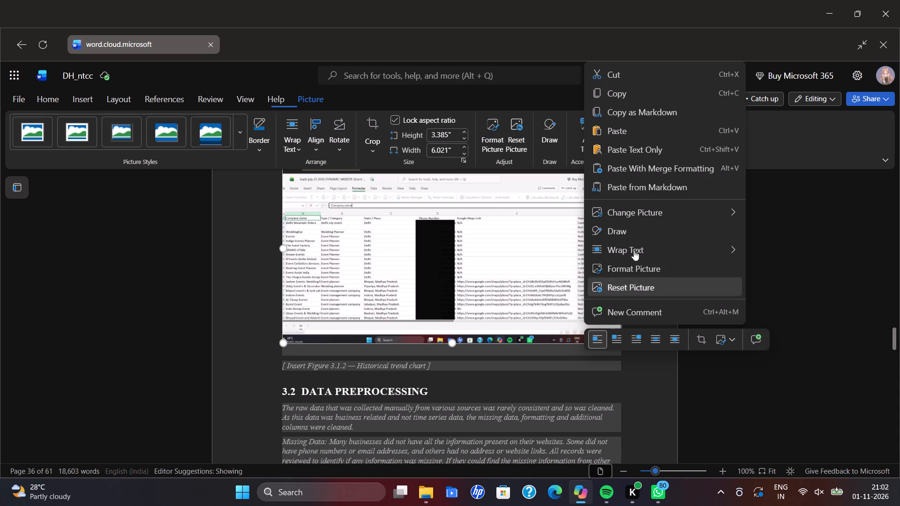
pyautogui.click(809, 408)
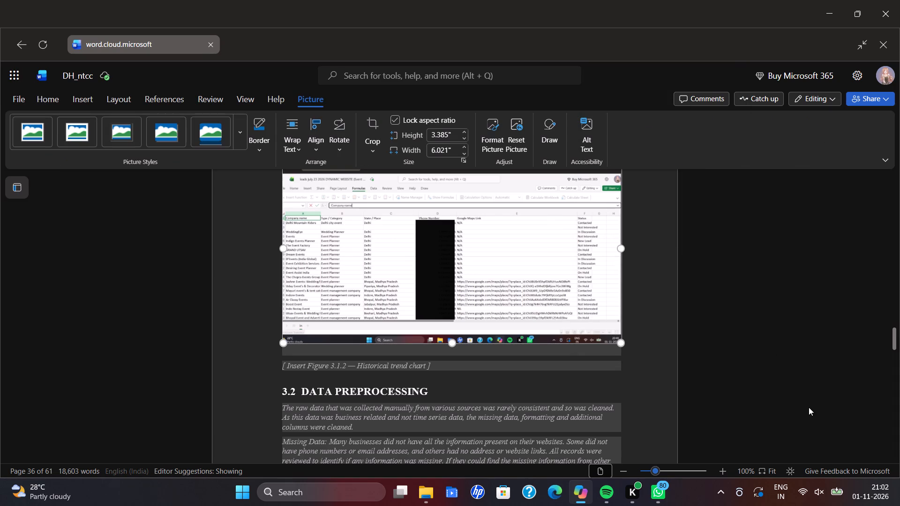
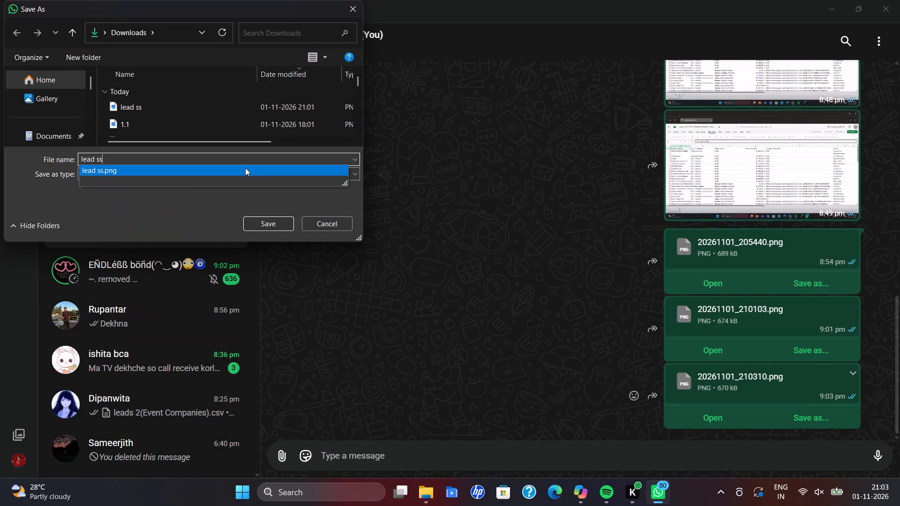
# Save the newest screenshot from the WhatsApp chat, 20261101_210310.png, to Downloads as a PNG file named "lead ss".
pyautogui.click(281, 223)
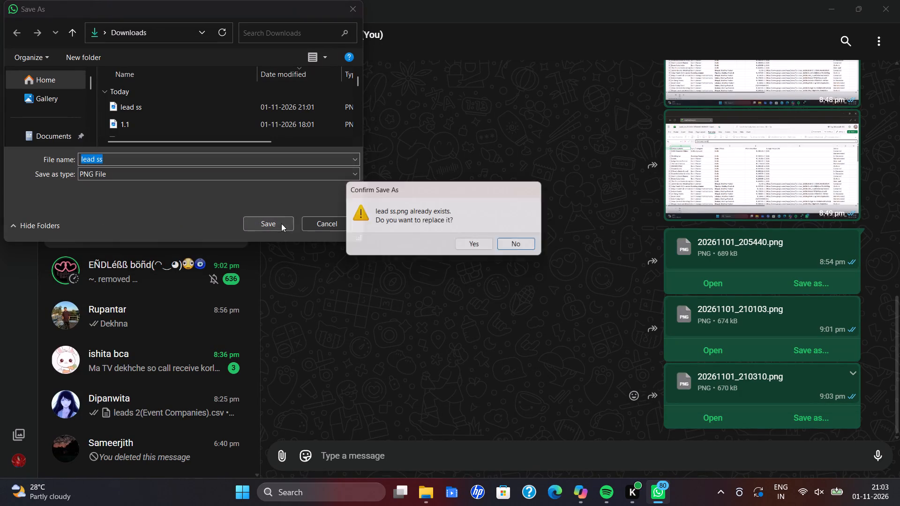
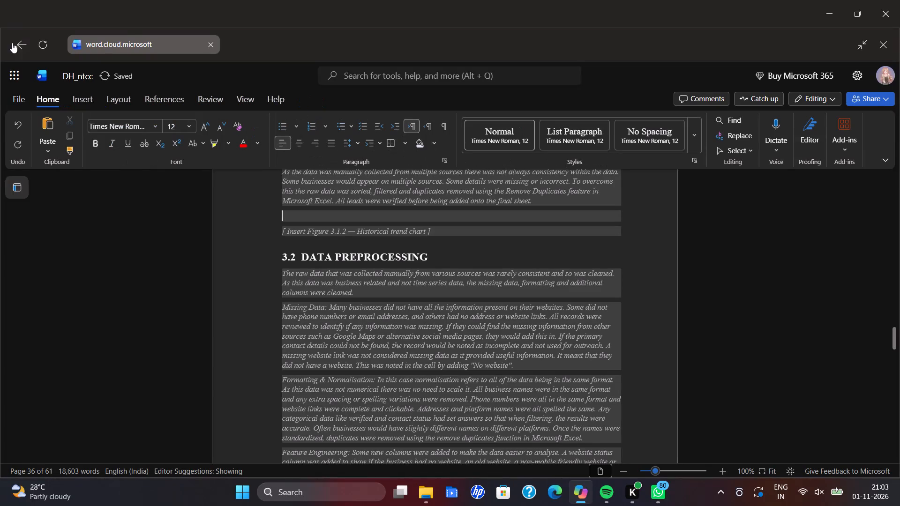
# Insert the lead spreadsheet screenshot from this device on the empty line above the Figure 3.1.2 placeholder.
pyautogui.click(89, 101)
pyautogui.click(90, 128)
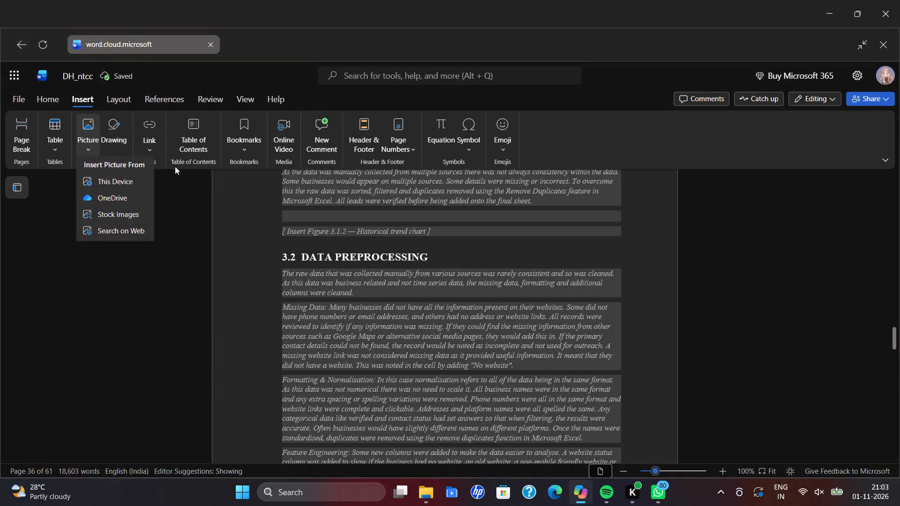
pyautogui.click(128, 182)
pyautogui.click(147, 119)
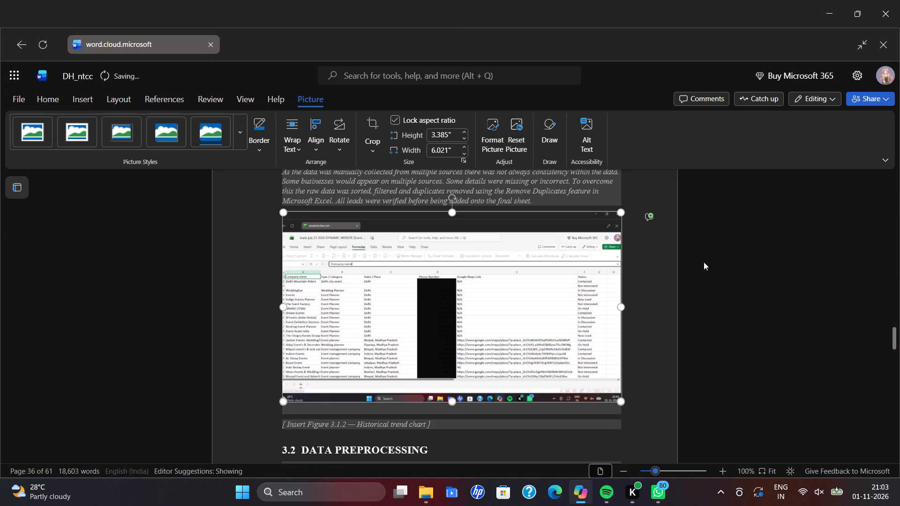
pyautogui.click(691, 263)
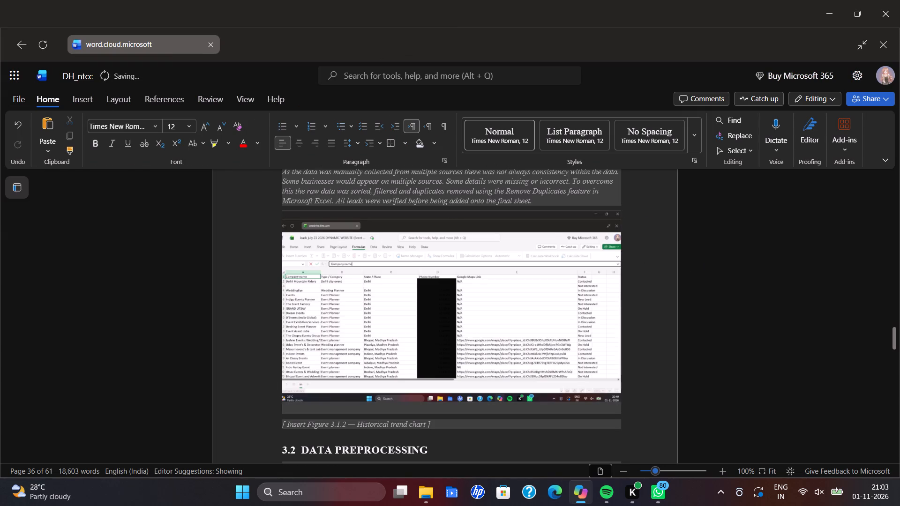
# Examine the Data Collection section and the placement of the inserted spreadsheet picture above the Figure 3.1.2 placeholder.
pyautogui.scroll(3, 625, 284)
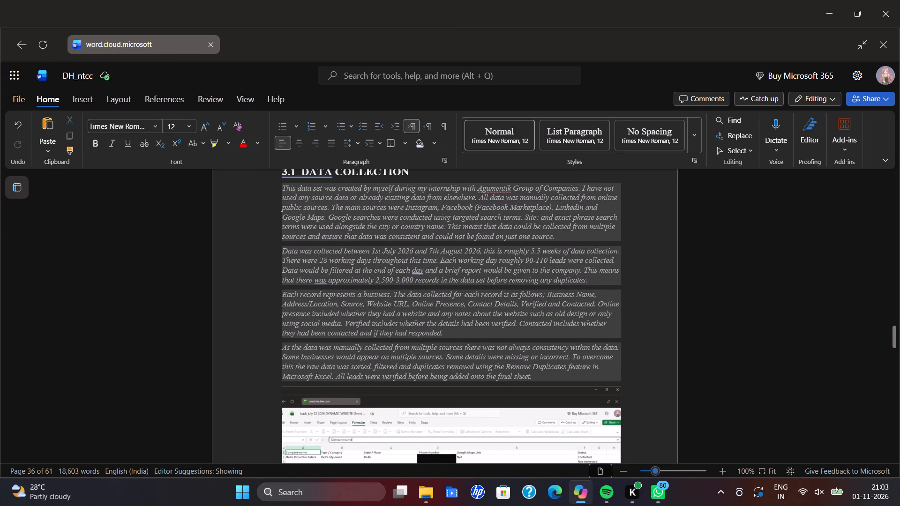
pyautogui.scroll(-1, 647, 277)
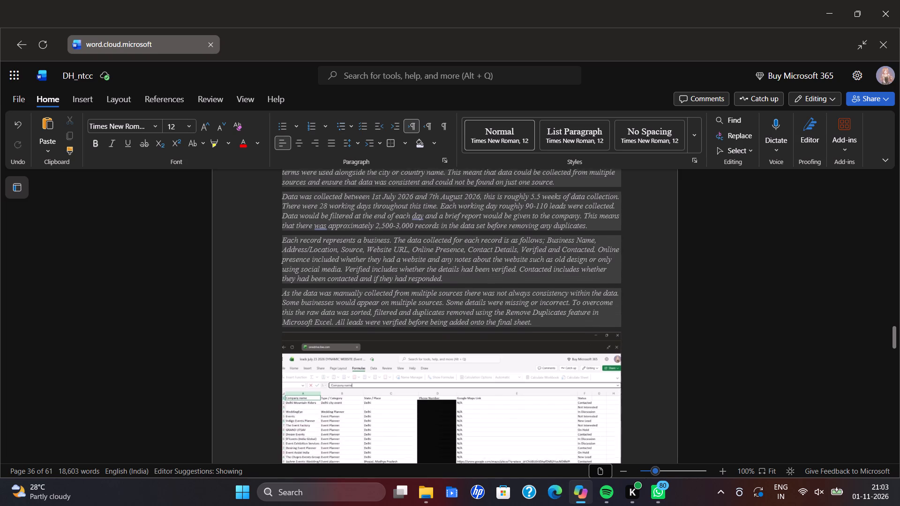
pyautogui.scroll(2, 647, 277)
pyautogui.scroll(-1, 641, 279)
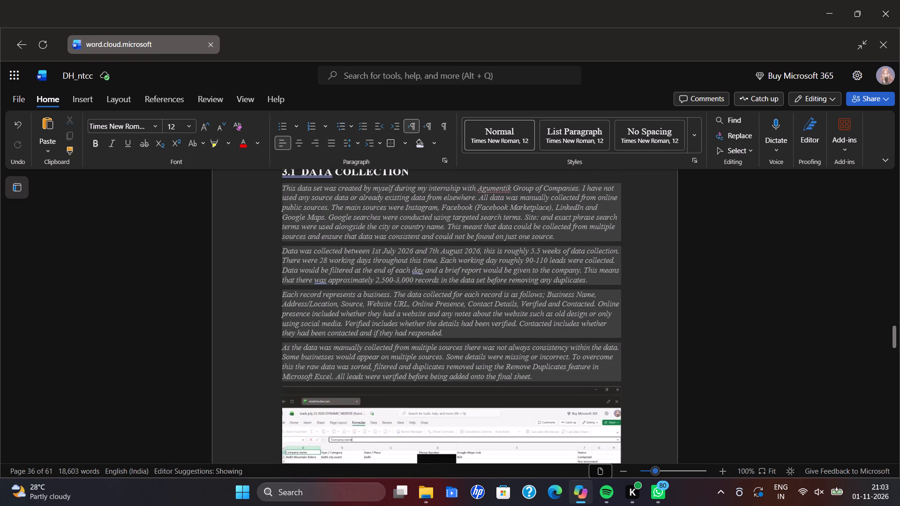
pyautogui.scroll(-2, 641, 279)
pyautogui.scroll(2, 641, 279)
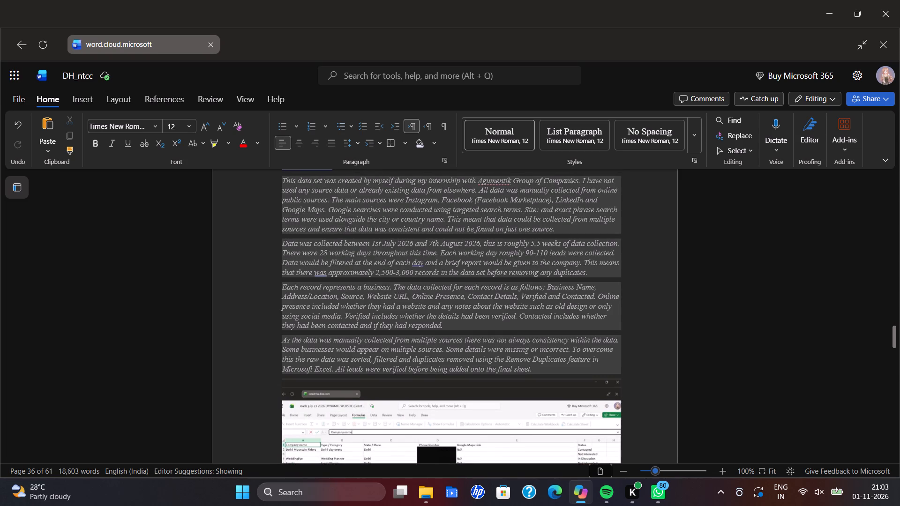
pyautogui.scroll(-2, 396, 289)
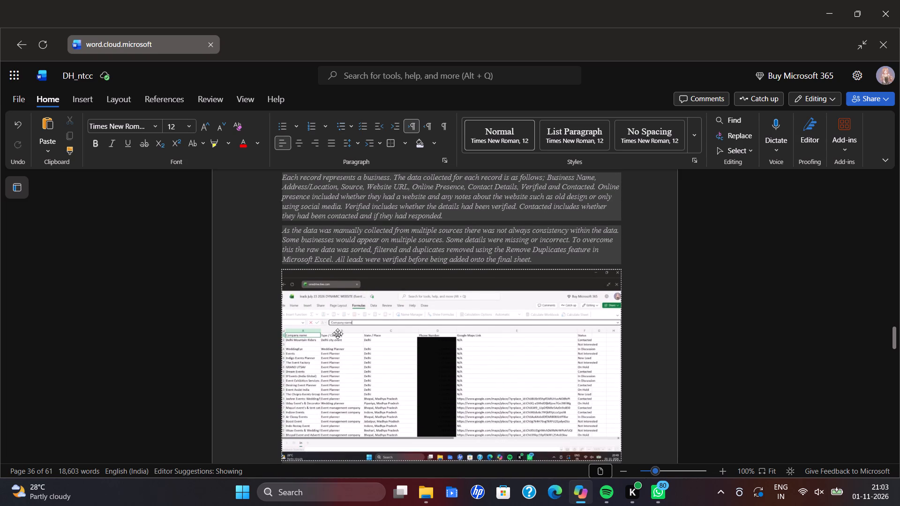
pyautogui.scroll(-1, 492, 246)
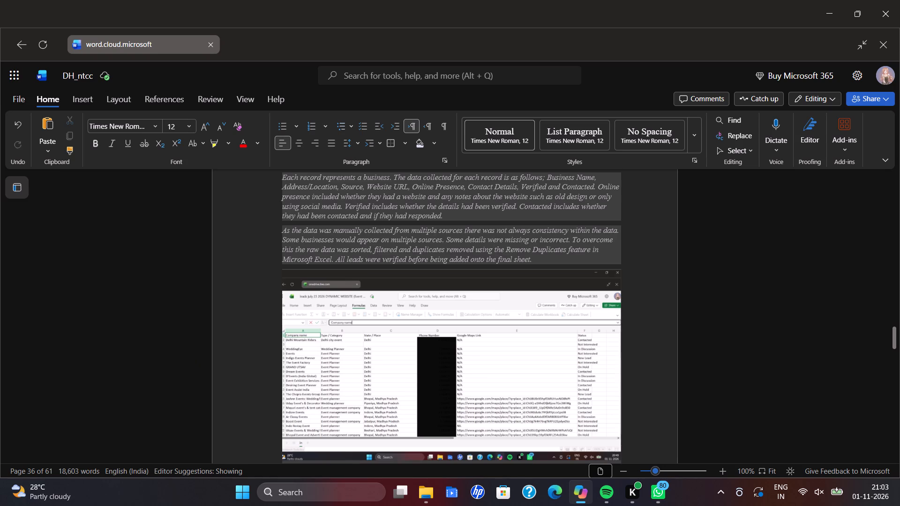
pyautogui.scroll(-1, 492, 246)
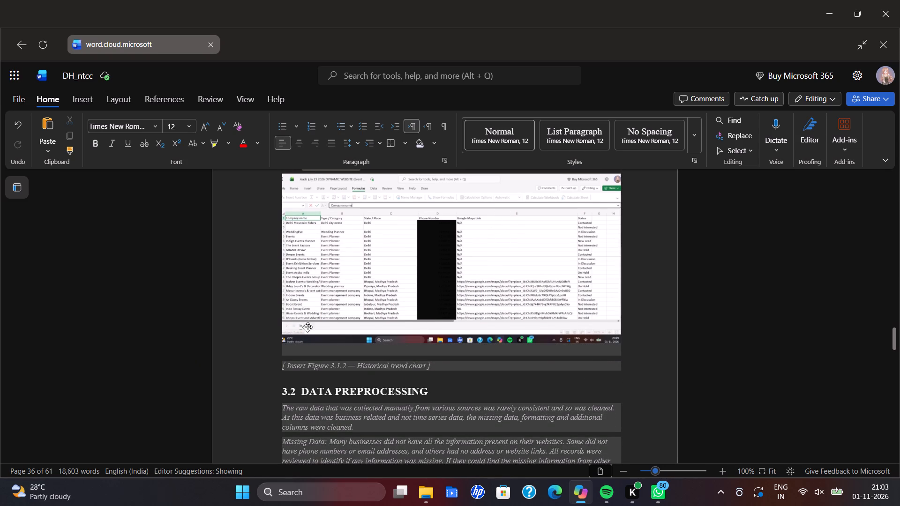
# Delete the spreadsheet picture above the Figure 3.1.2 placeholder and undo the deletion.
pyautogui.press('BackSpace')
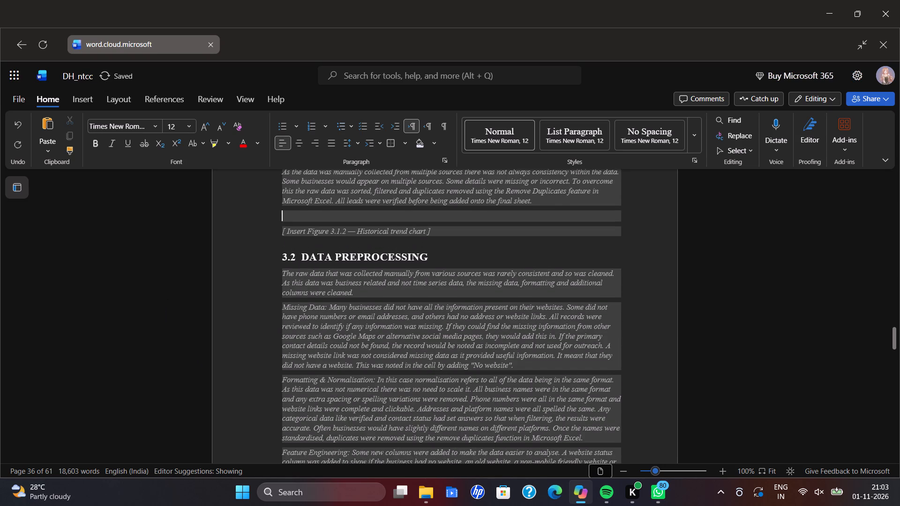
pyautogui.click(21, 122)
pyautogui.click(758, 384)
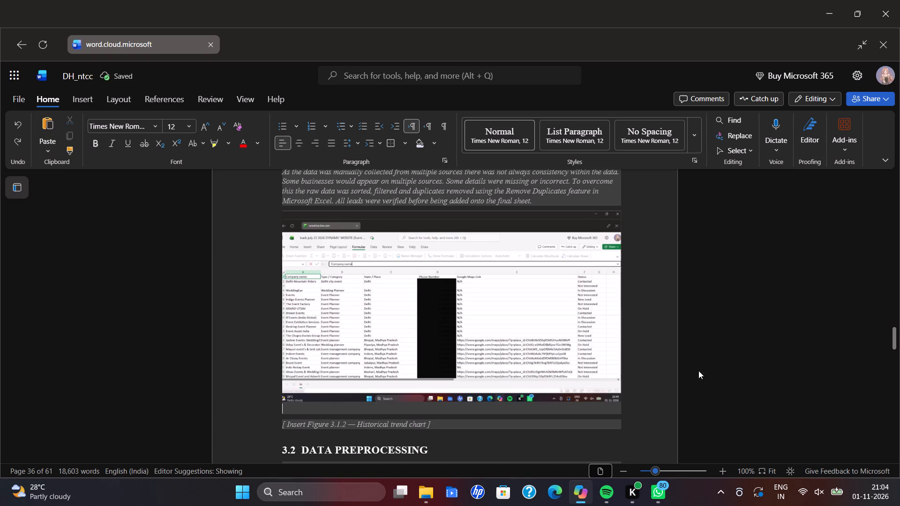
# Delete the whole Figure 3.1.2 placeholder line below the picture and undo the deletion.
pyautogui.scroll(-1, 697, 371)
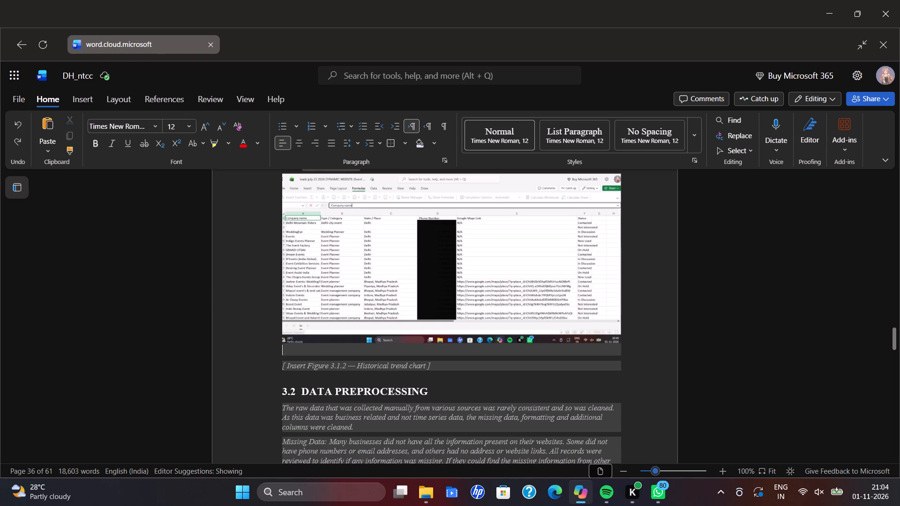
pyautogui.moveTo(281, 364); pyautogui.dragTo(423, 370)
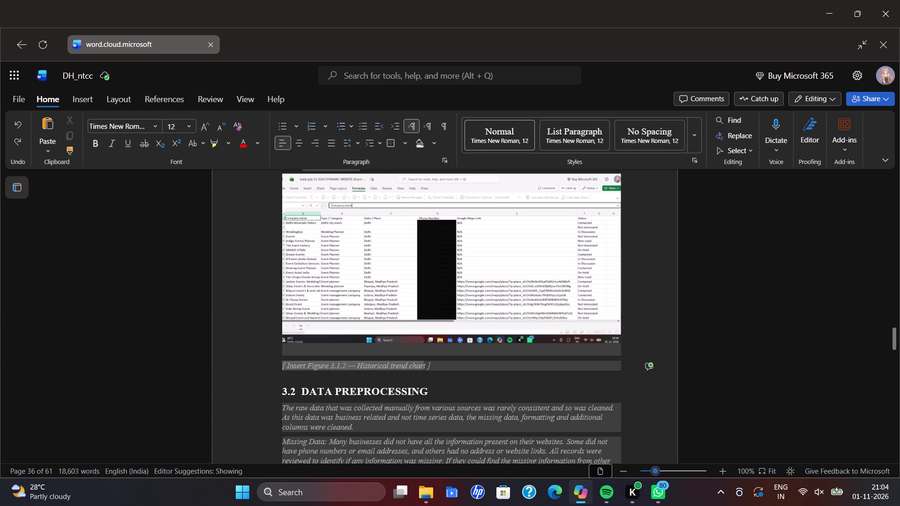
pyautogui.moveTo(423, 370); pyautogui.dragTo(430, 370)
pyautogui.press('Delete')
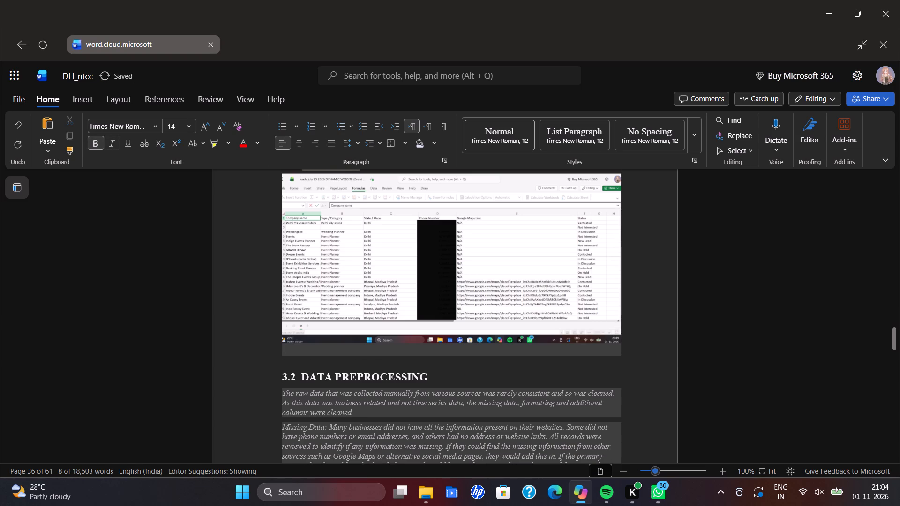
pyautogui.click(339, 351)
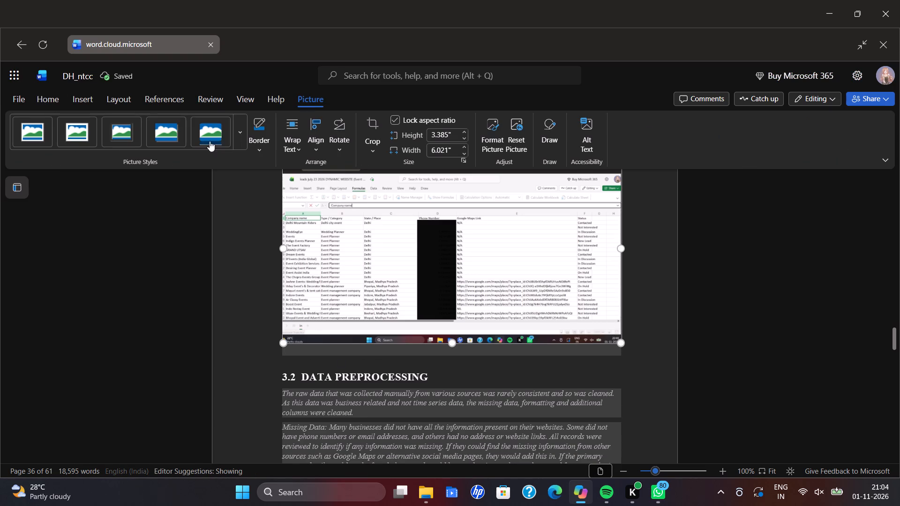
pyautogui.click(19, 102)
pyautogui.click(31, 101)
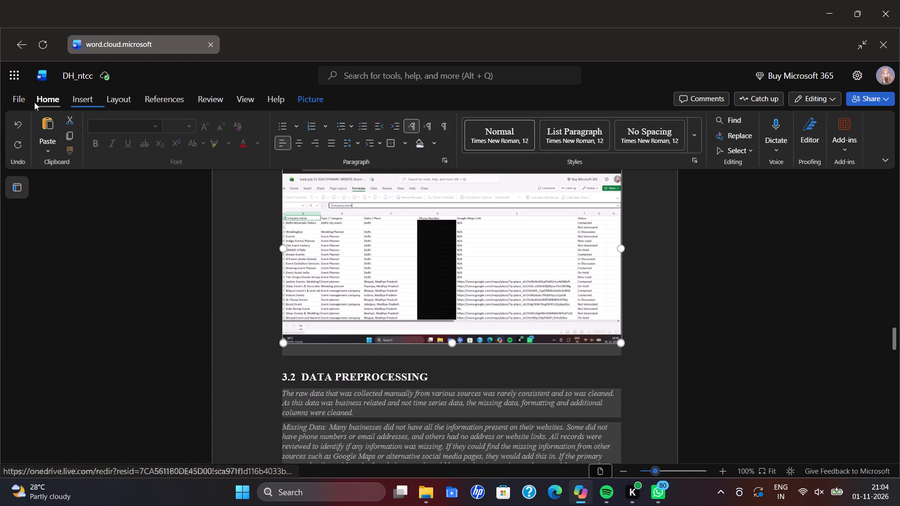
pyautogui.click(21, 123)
# Delete the Figure 3.1.2 placeholder text between the square brackets, keeping the brackets.
pyautogui.click(332, 358)
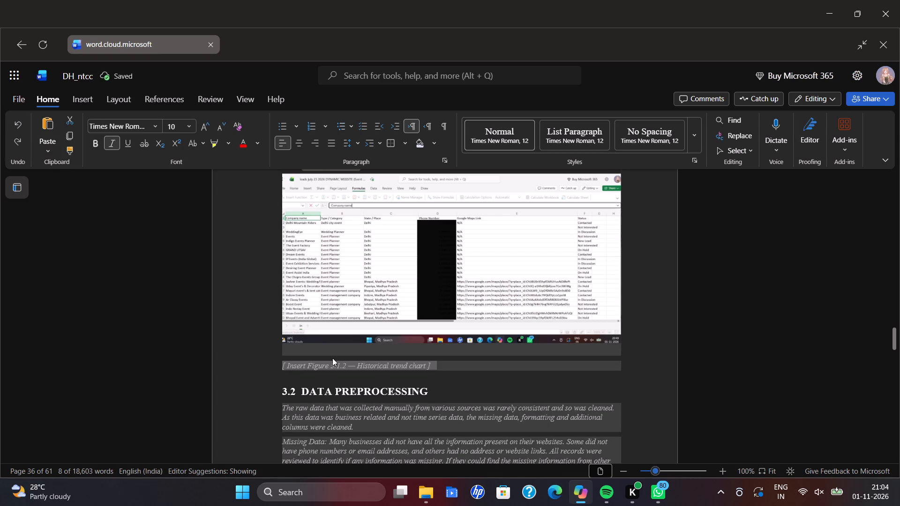
pyautogui.click(288, 363)
pyautogui.moveTo(288, 363); pyautogui.dragTo(387, 373)
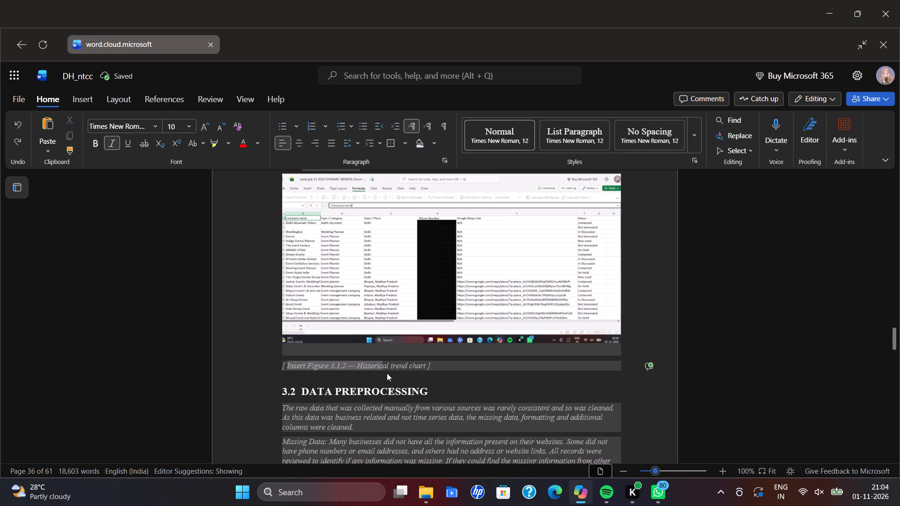
pyautogui.moveTo(387, 373); pyautogui.dragTo(427, 370)
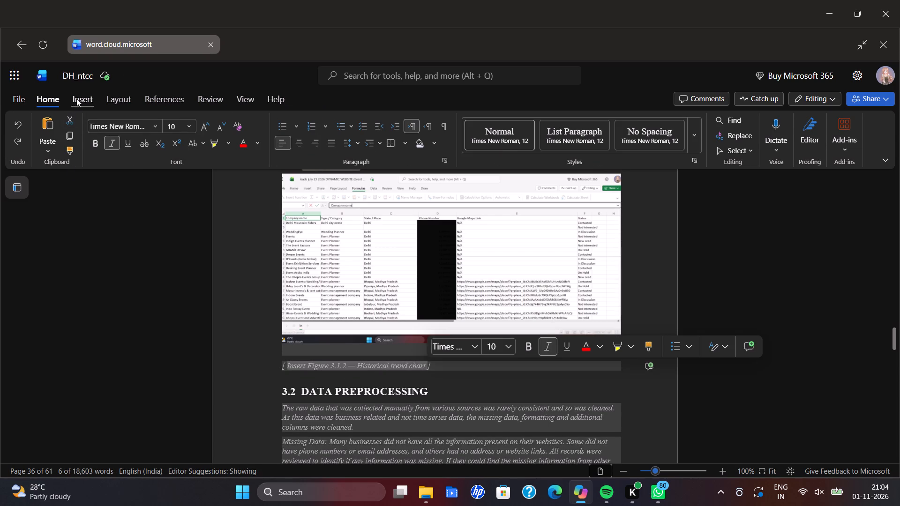
pyautogui.click(76, 98)
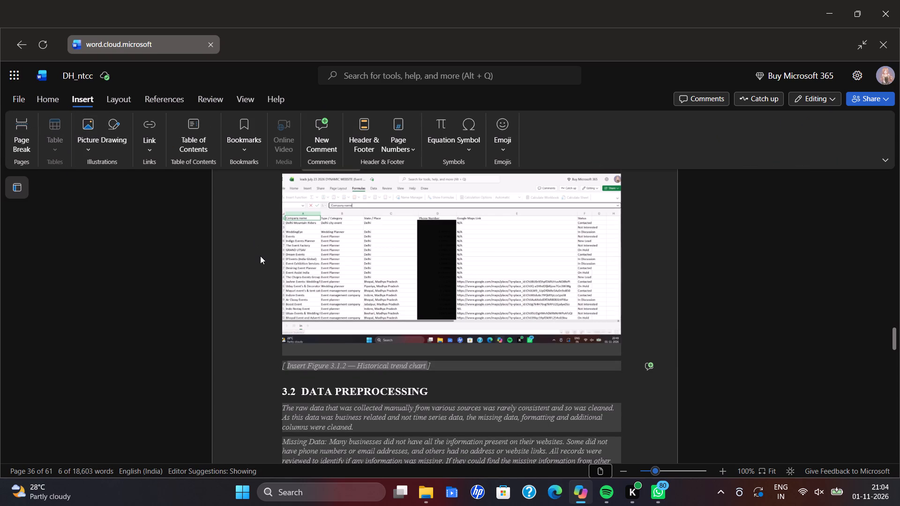
pyautogui.press('Delete')
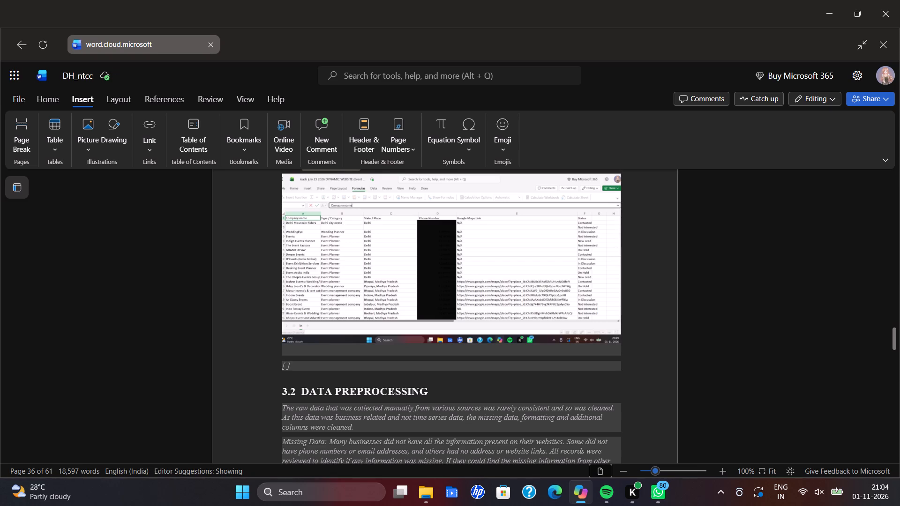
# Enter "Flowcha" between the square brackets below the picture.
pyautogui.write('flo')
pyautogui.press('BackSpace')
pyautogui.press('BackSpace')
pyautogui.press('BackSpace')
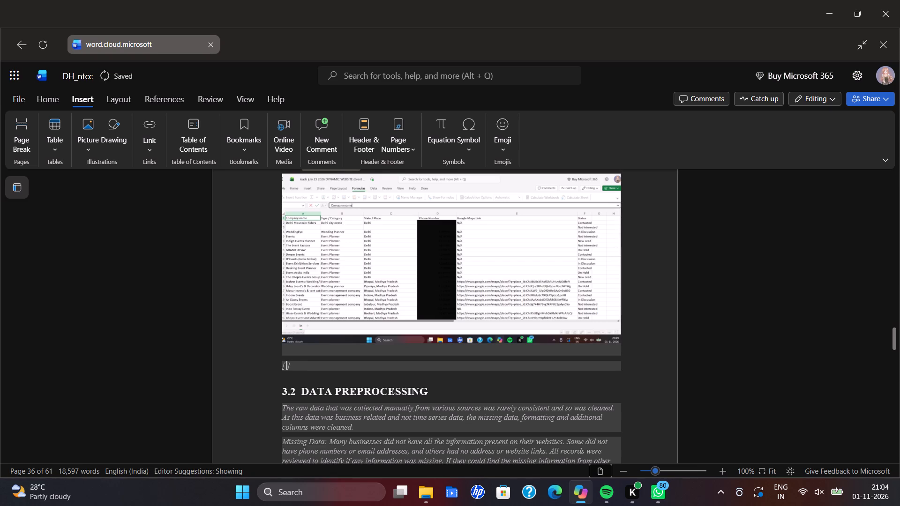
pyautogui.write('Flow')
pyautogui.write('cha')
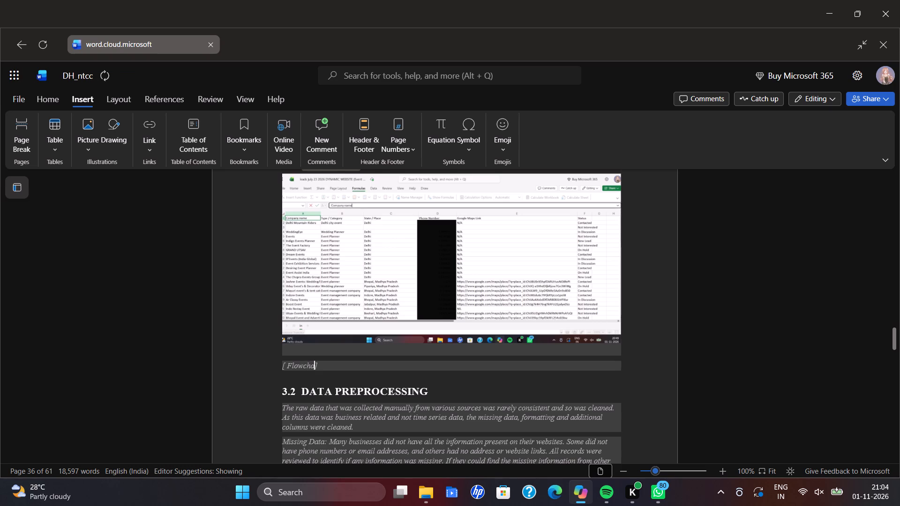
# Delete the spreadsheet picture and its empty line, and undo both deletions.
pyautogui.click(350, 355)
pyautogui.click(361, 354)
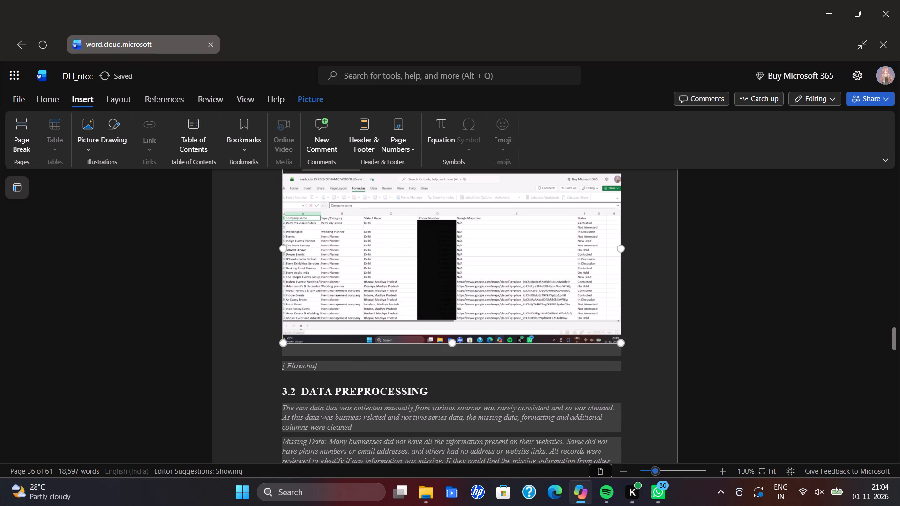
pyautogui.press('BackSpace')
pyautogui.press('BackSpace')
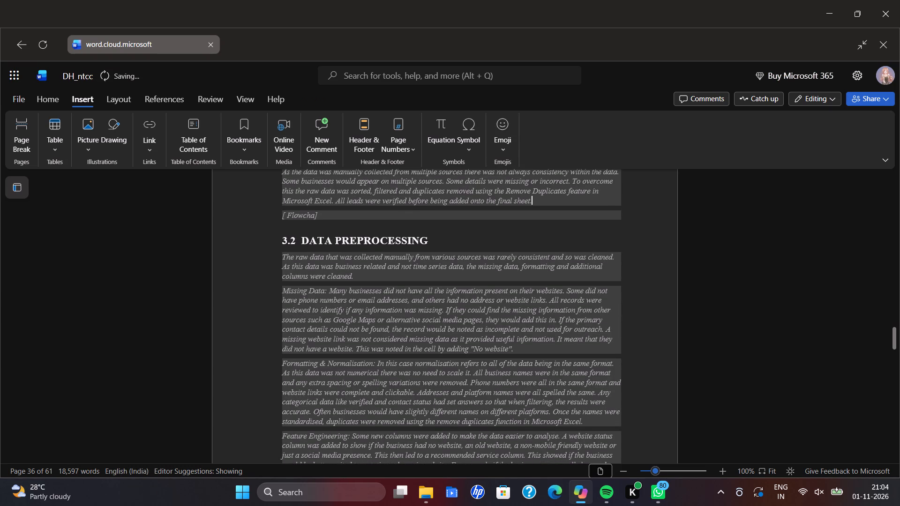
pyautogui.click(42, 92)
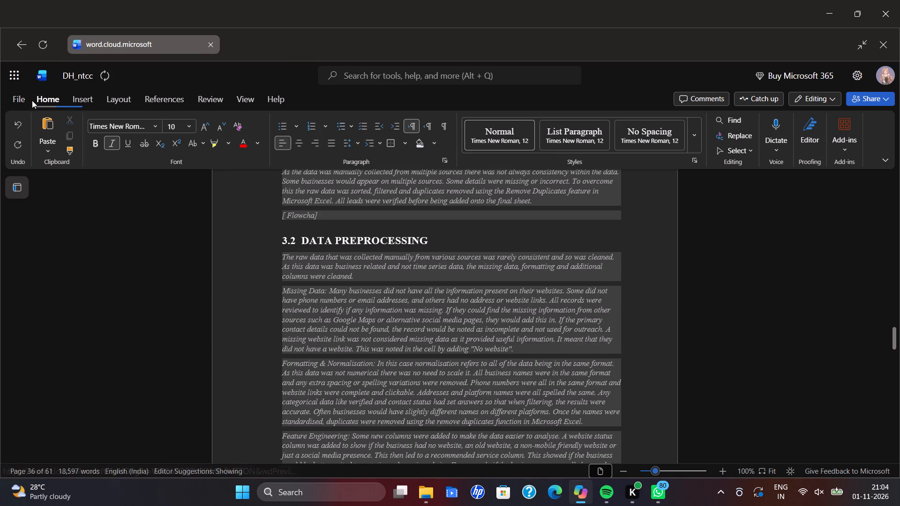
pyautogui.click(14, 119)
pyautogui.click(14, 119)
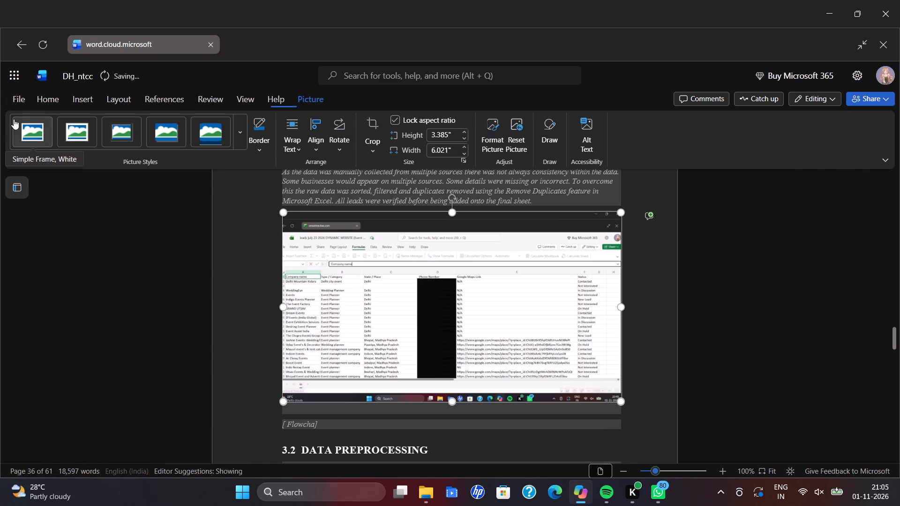
# Delete the bracketed "Flowcha" text, including both brackets, from the line below the spreadsheet picture.
pyautogui.scroll(-1, 682, 338)
pyautogui.click(354, 366)
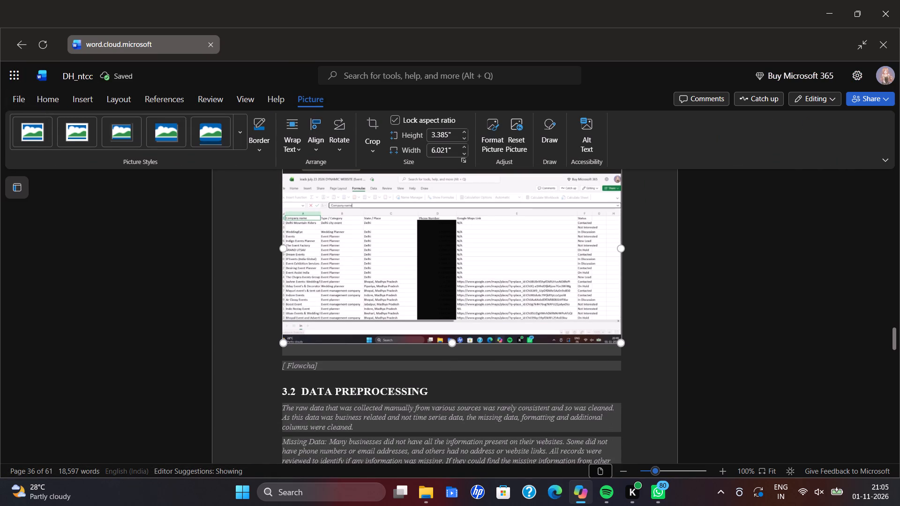
pyautogui.press('BackSpace')
pyautogui.press('BackSpace')
pyautogui.press('BackSpace')
pyautogui.press('BackSpace')
pyautogui.press('BackSpace')
pyautogui.press('BackSpace')
pyautogui.press('BackSpace')
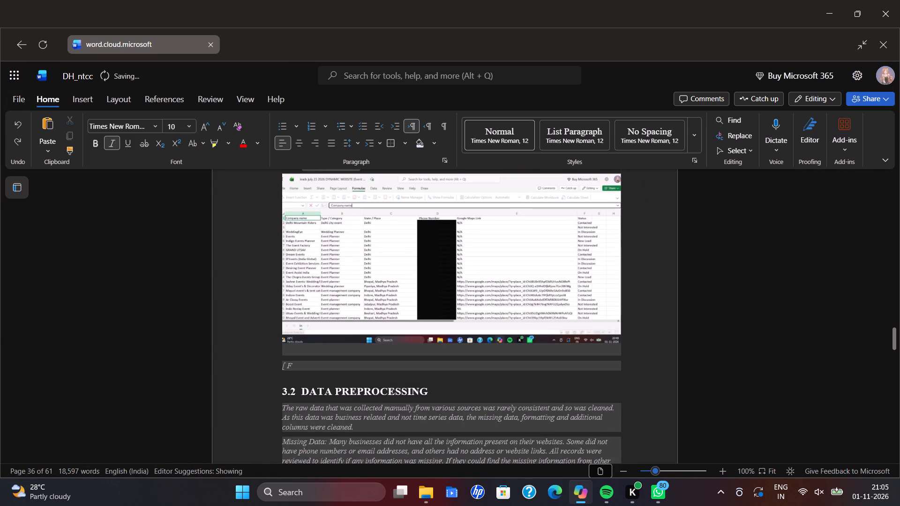
pyautogui.press('BackSpace')
pyautogui.press('BackSpace')
pyautogui.press('BackSpace')
# Enter the caption "Fig 3.1.1" on the emptied line below the spreadsheet picture.
pyautogui.hotkey('shift', 'f')
pyautogui.write('ig')
pyautogui.press('space')
pyautogui.press('BackSpace')
pyautogui.press('space')
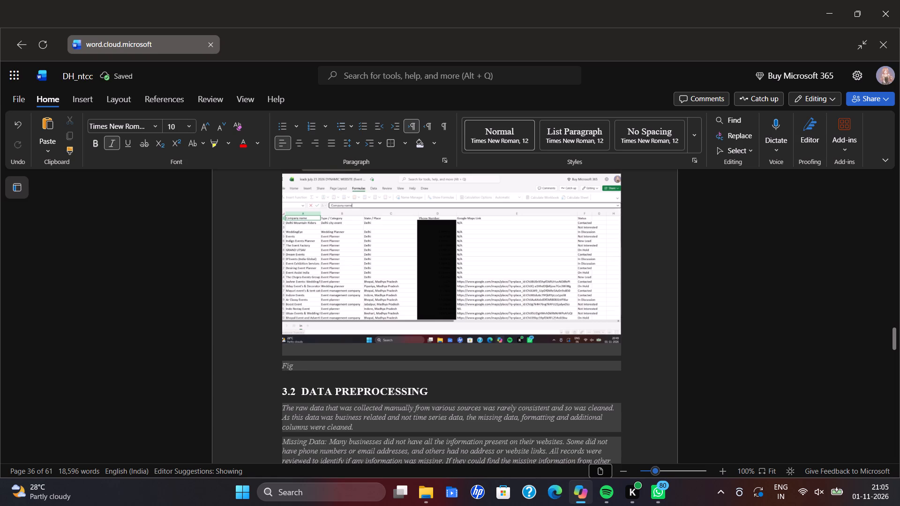
pyautogui.write('1.1.')
pyautogui.press('1')
pyautogui.press('BackSpace')
pyautogui.press('BackSpace')
pyautogui.press('BackSpace')
pyautogui.press('BackSpace')
pyautogui.press('BackSpace')
pyautogui.write('3.1.1')
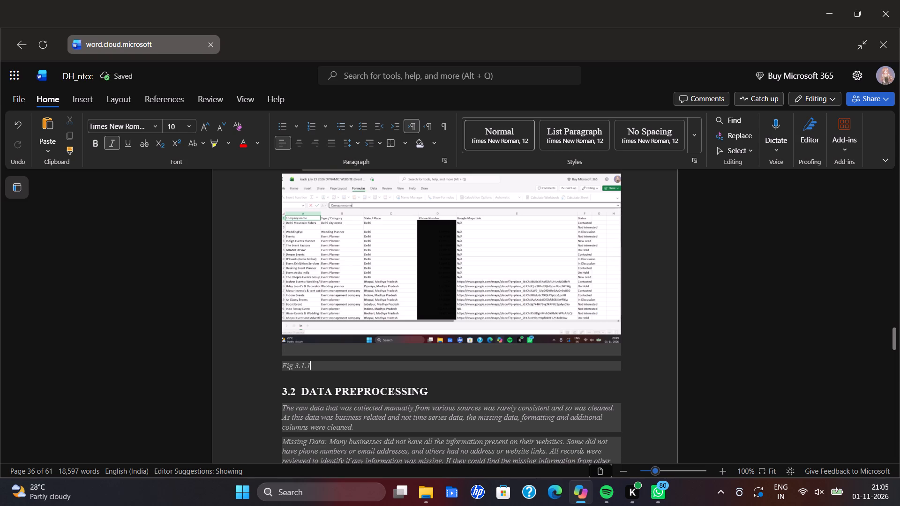
# Insert a one-row, one-column table below the Fig 3.1.1 caption, with two empty lines between caption and table.
pyautogui.press('Return')
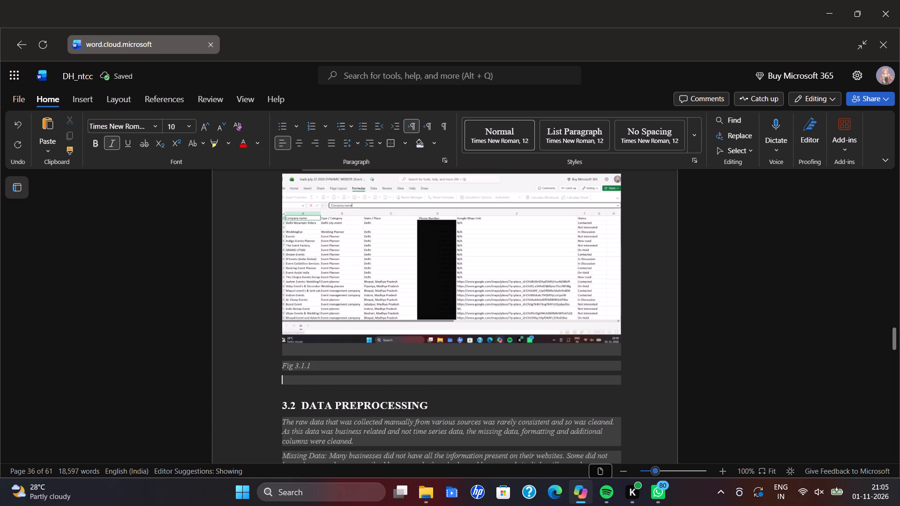
pyautogui.press('Return')
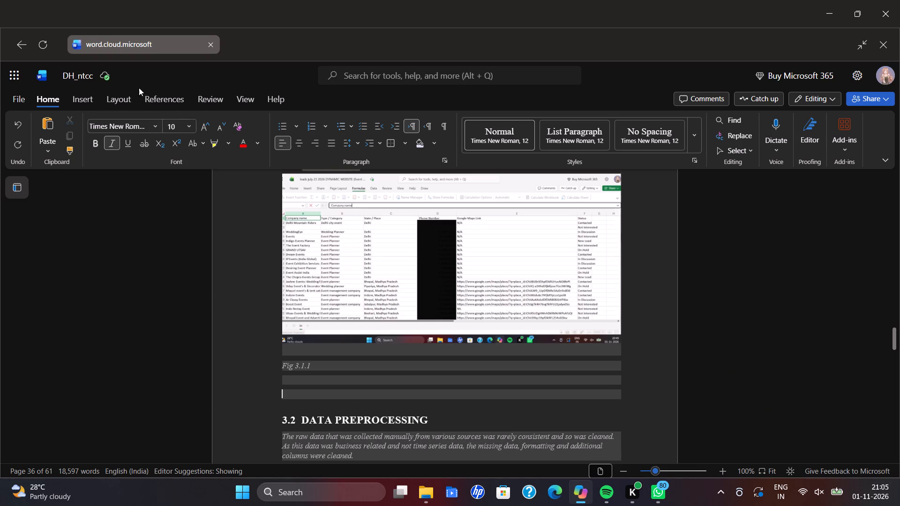
pyautogui.click(95, 98)
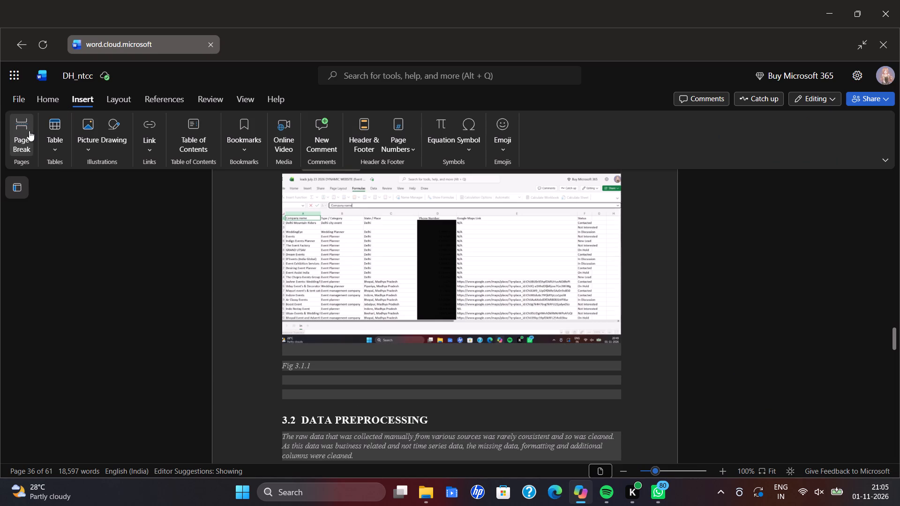
pyautogui.click(38, 131)
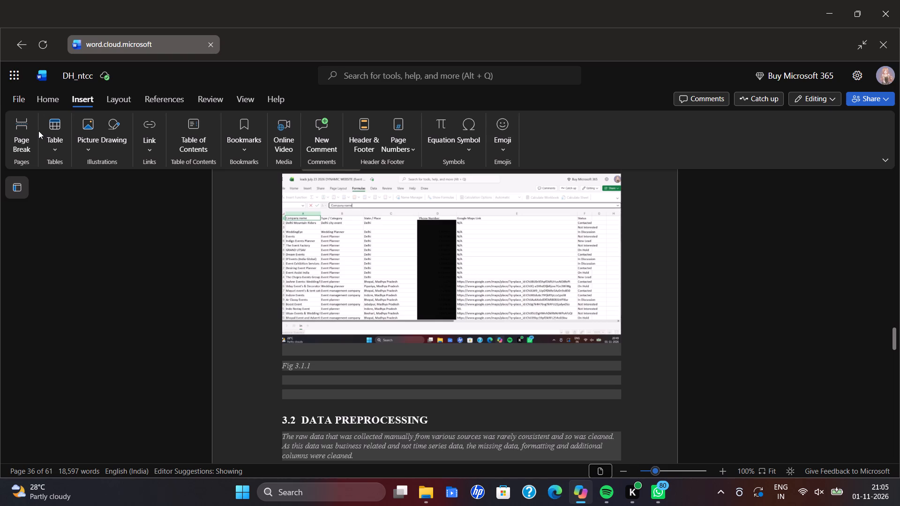
pyautogui.click(48, 128)
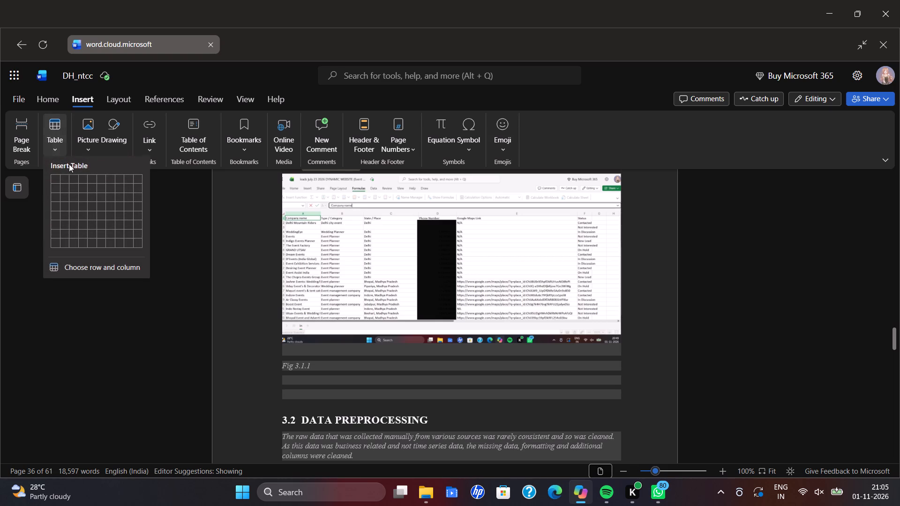
pyautogui.click(54, 180)
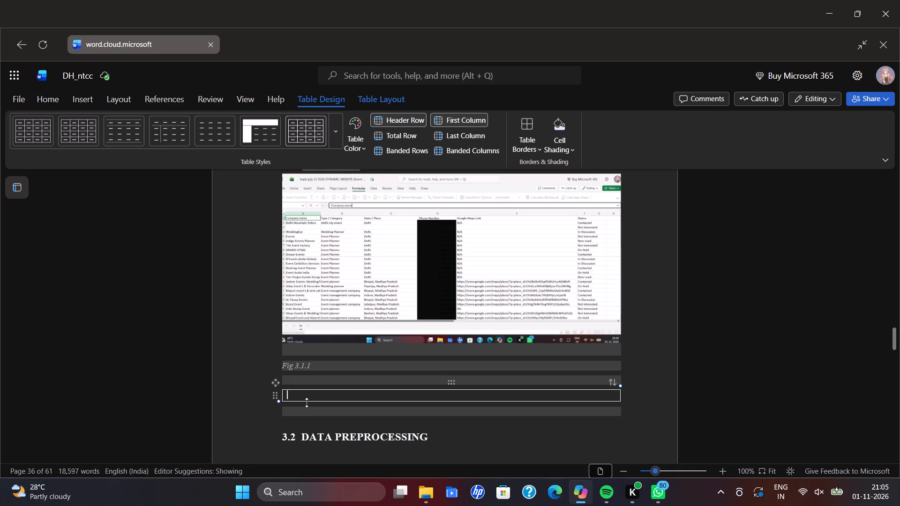
pyautogui.click(307, 384)
pyautogui.click(302, 382)
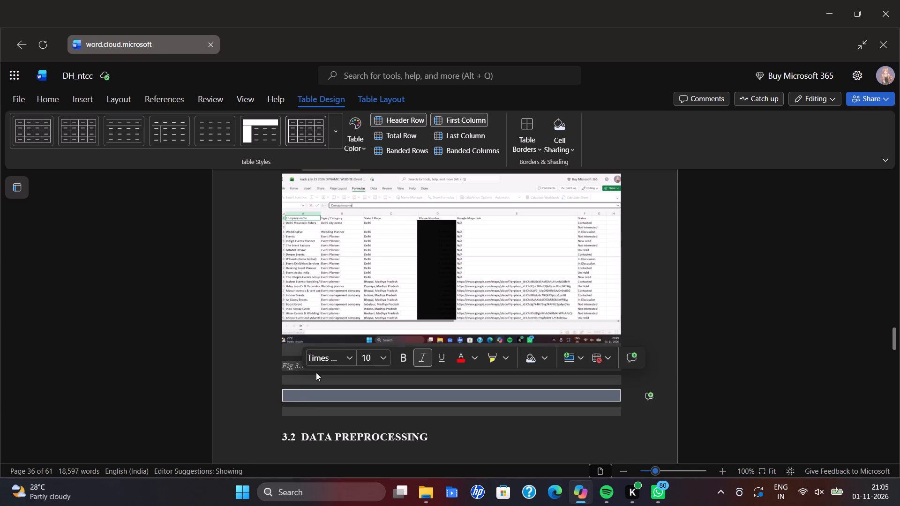
pyautogui.click(316, 372)
pyautogui.press('Return')
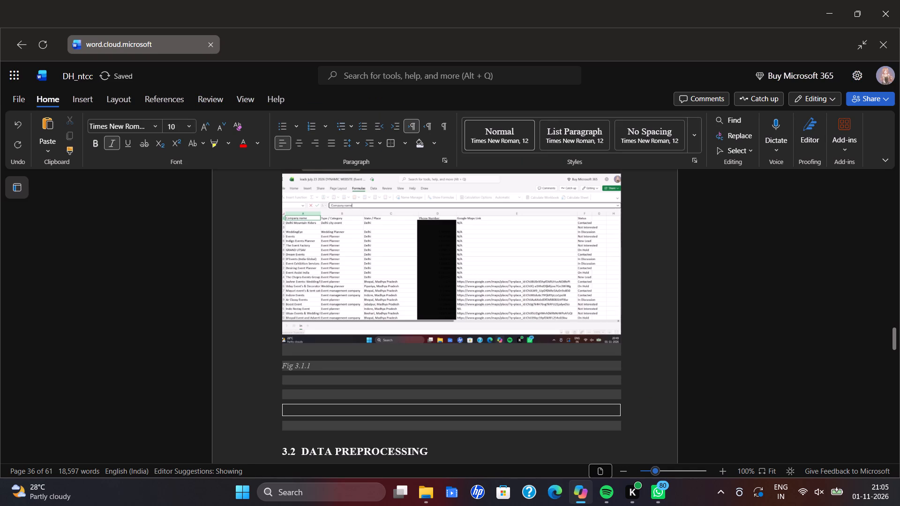
# Enter "Online Business Research" in the single-cell table above the 3.2 DATA PREPROCESSING heading.
pyautogui.click(316, 418)
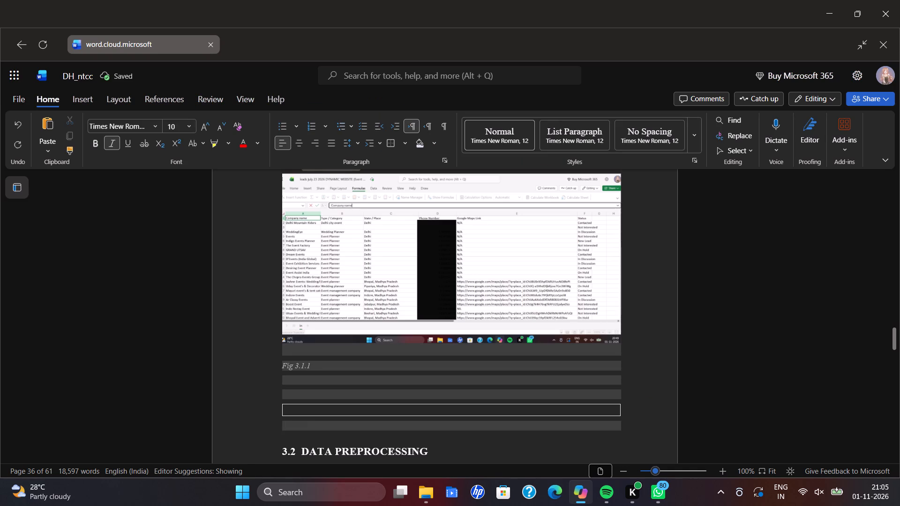
pyautogui.click(320, 408)
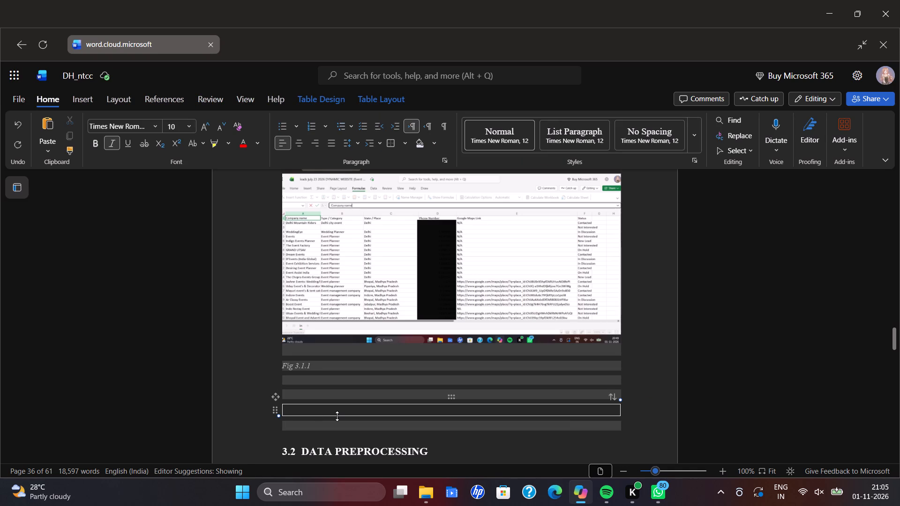
pyautogui.hotkey('shift', 'o')
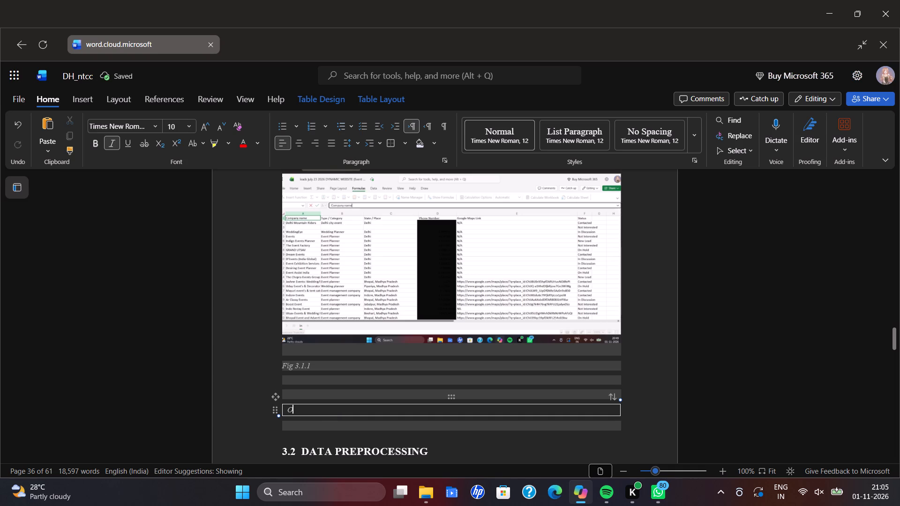
pyautogui.write('nli')
pyautogui.write('ne')
pyautogui.press('space')
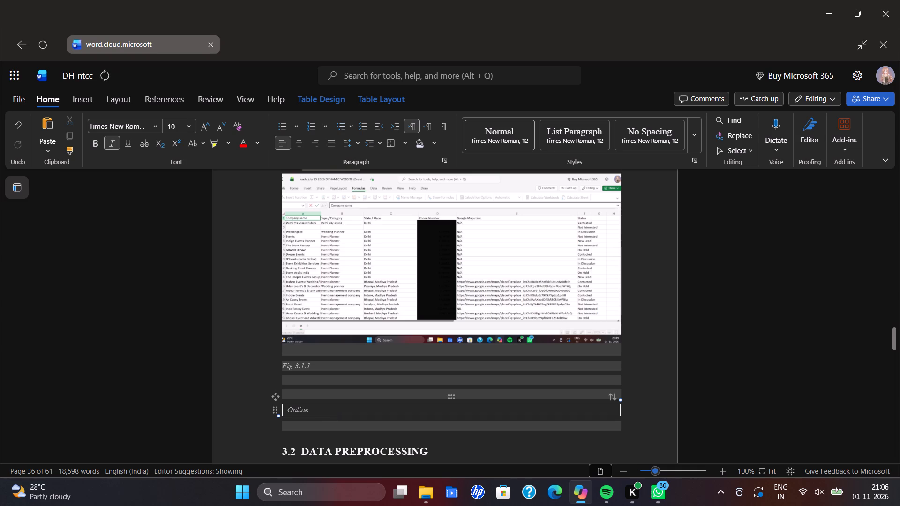
pyautogui.hotkey('shift', 'b')
pyautogui.write('usiness Re')
pyautogui.write('se')
pyautogui.write('arc')
pyautogui.press('h')
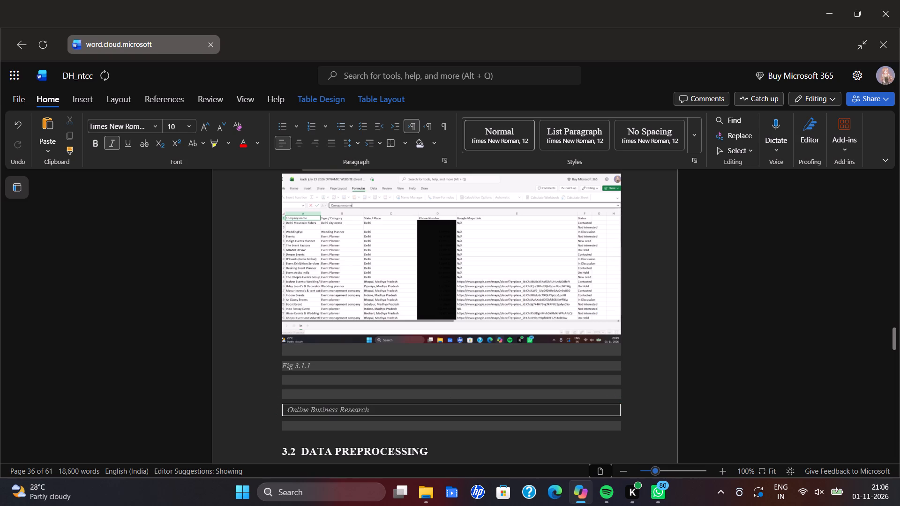
pyautogui.click(629, 412)
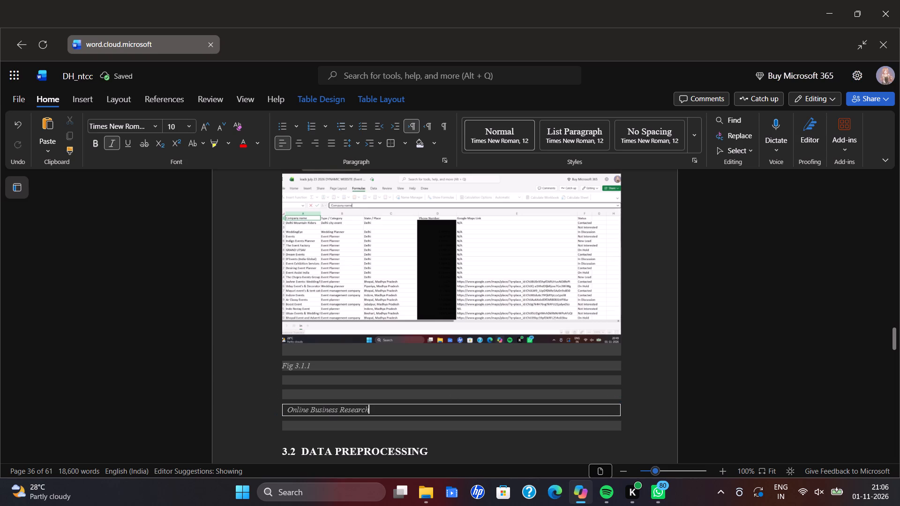
# Copy the down arrow between Microsoft Excel Recording and Client Outreach in the Lead Generation Process flowchart, Fig 1.2.
pyautogui.scroll(3, 545, 320)
pyautogui.scroll(-4, 530, 327)
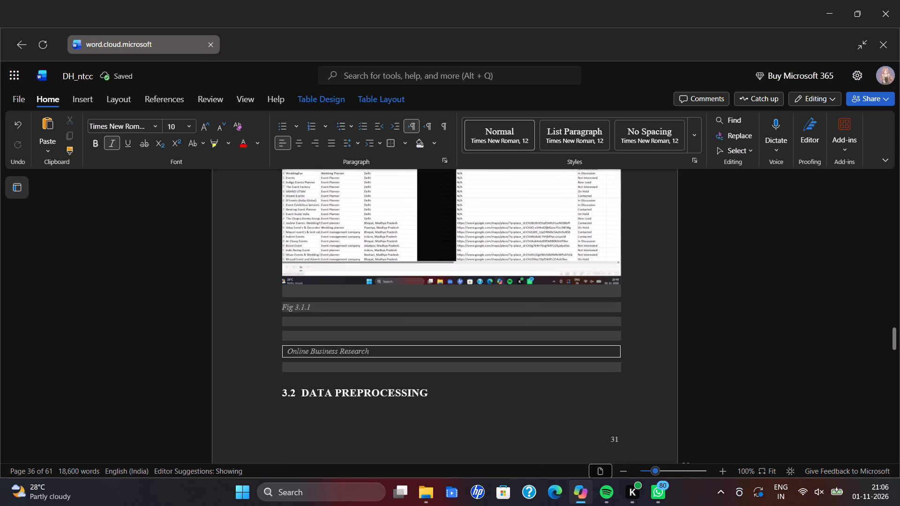
pyautogui.scroll(12, 606, 419)
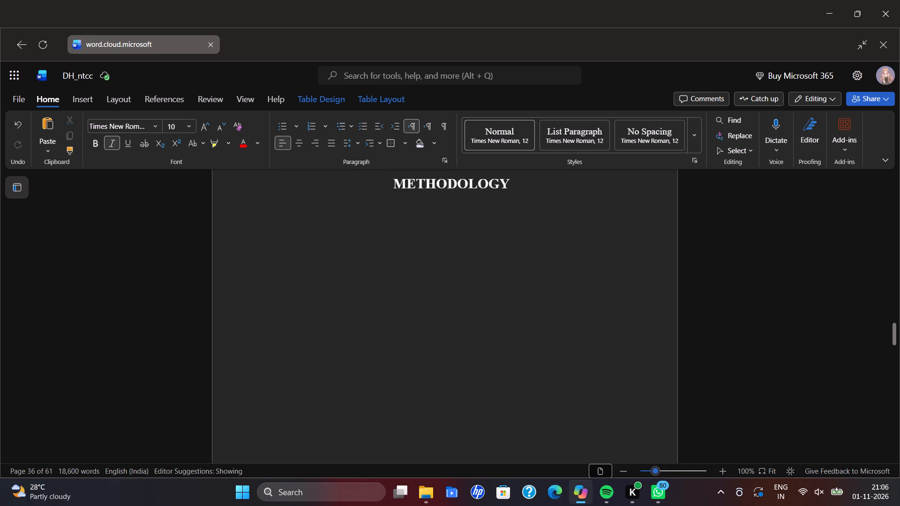
pyautogui.scroll(9, 593, 383)
pyautogui.scroll(-19, 591, 379)
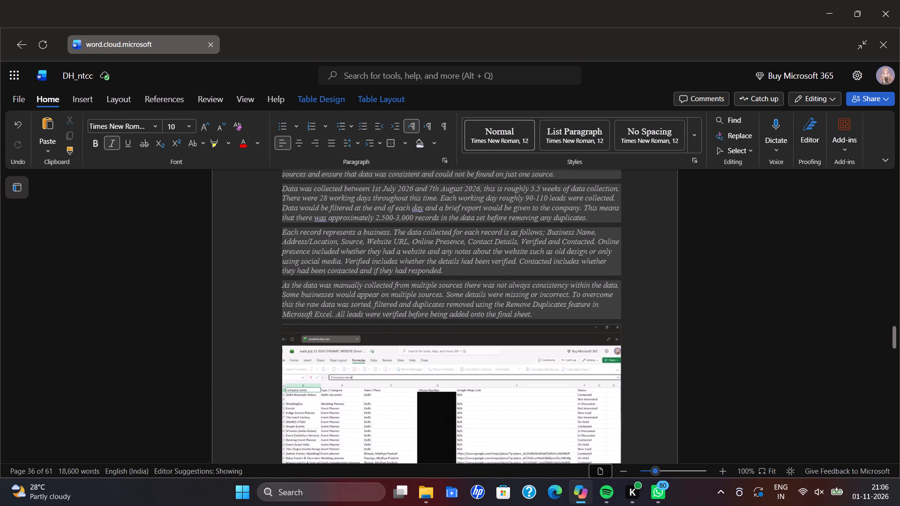
pyautogui.scroll(-1, 589, 369)
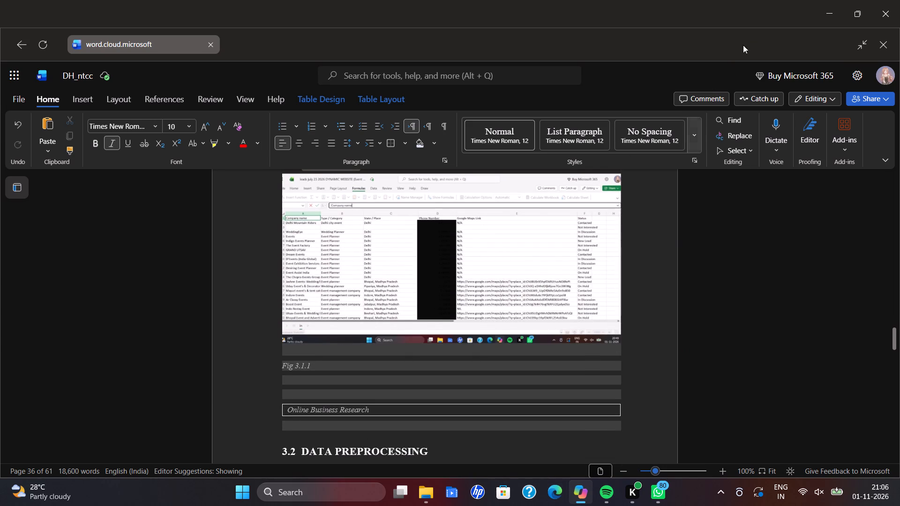
pyautogui.scroll(20, 606, 391)
pyautogui.scroll(2, 606, 391)
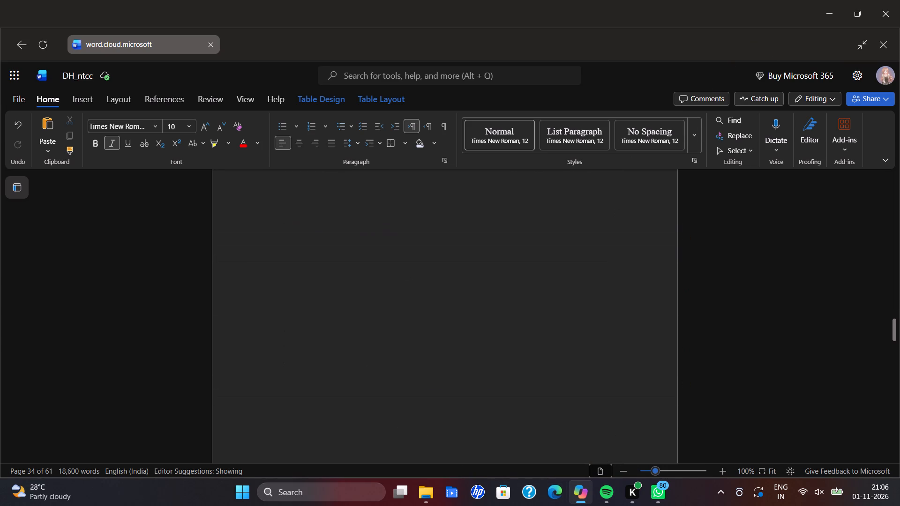
pyautogui.scroll(11, 599, 355)
pyautogui.scroll(20, 597, 289)
pyautogui.scroll(2, 597, 289)
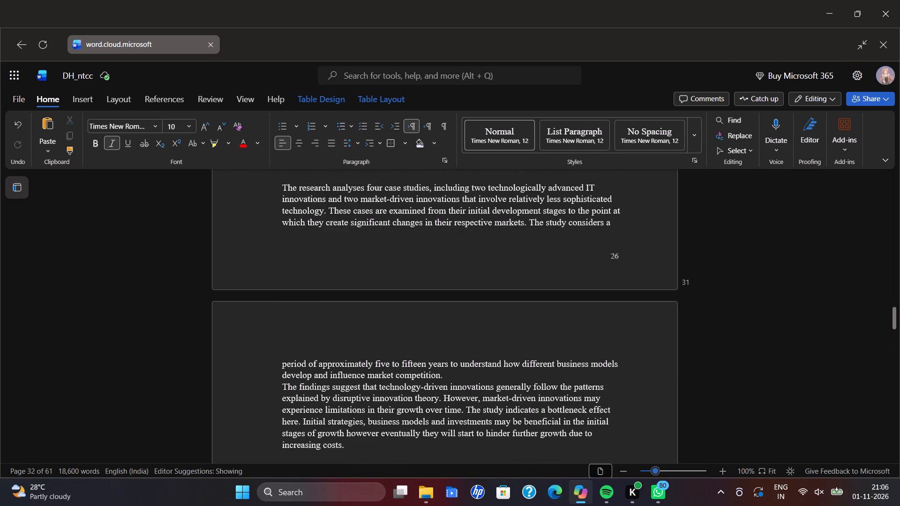
pyautogui.scroll(20, 596, 275)
pyautogui.scroll(19, 596, 275)
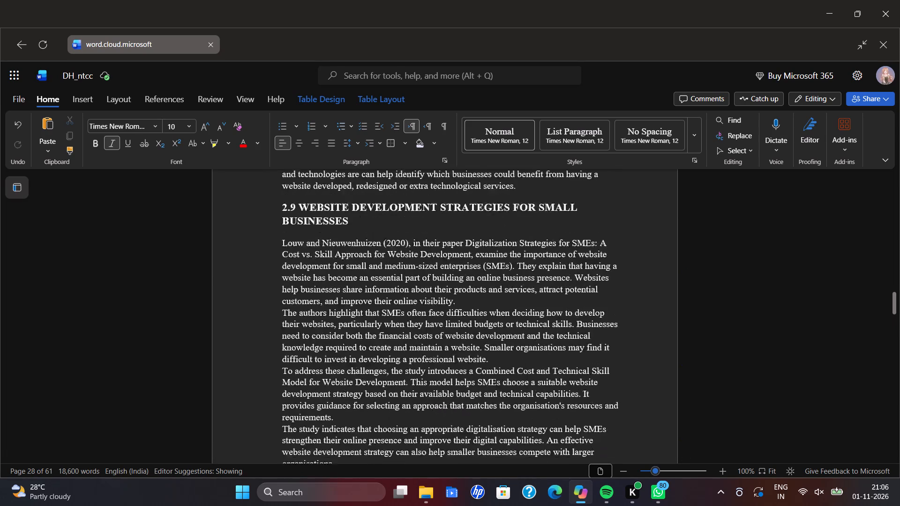
pyautogui.scroll(11, 592, 249)
pyautogui.scroll(15, 576, 295)
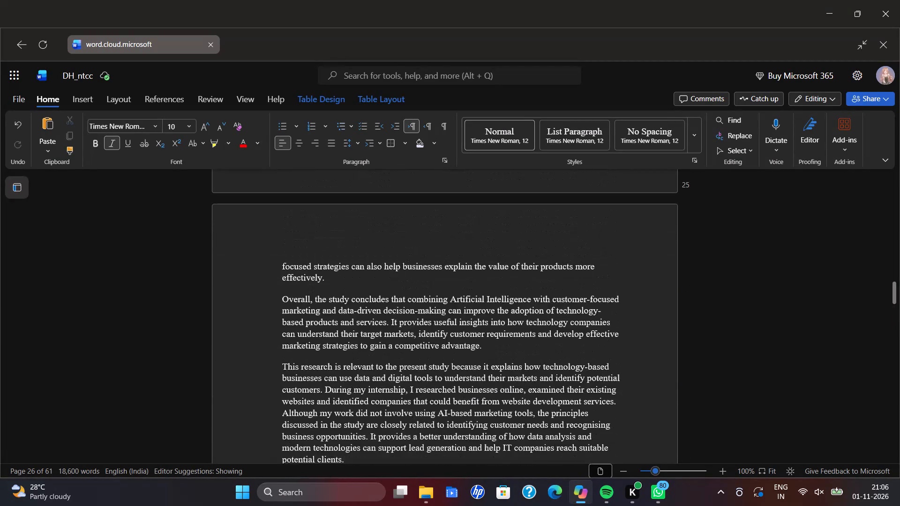
pyautogui.scroll(20, 570, 296)
pyautogui.scroll(10, 570, 296)
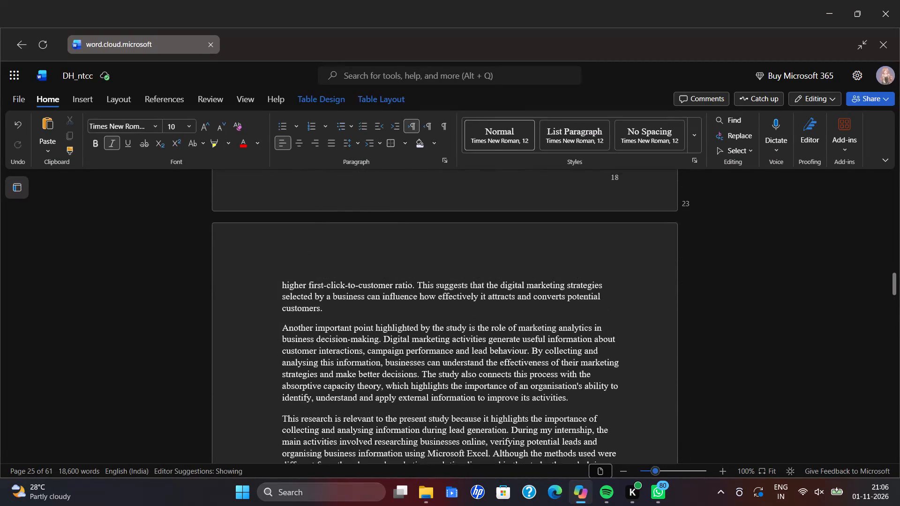
pyautogui.scroll(20, 570, 293)
pyautogui.scroll(11, 570, 293)
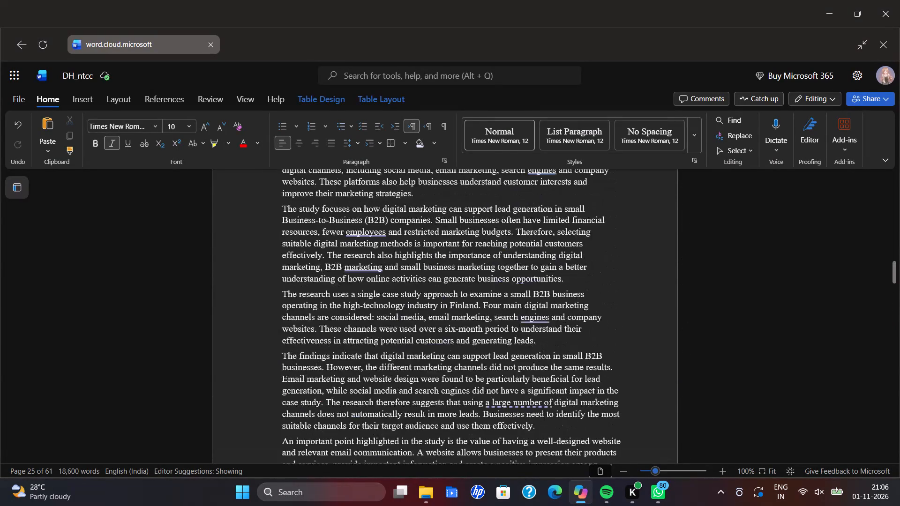
pyautogui.scroll(20, 570, 294)
pyautogui.scroll(10, 570, 294)
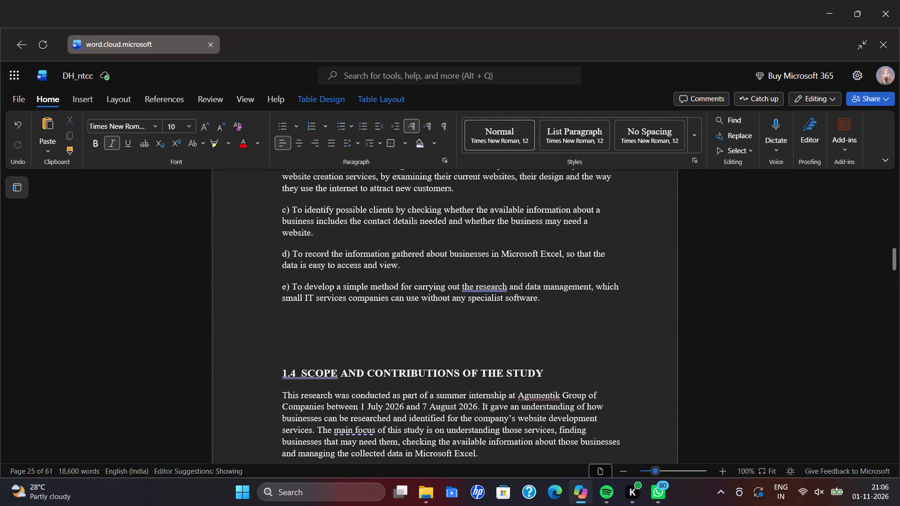
pyautogui.scroll(10, 573, 298)
pyautogui.scroll(-3, 578, 303)
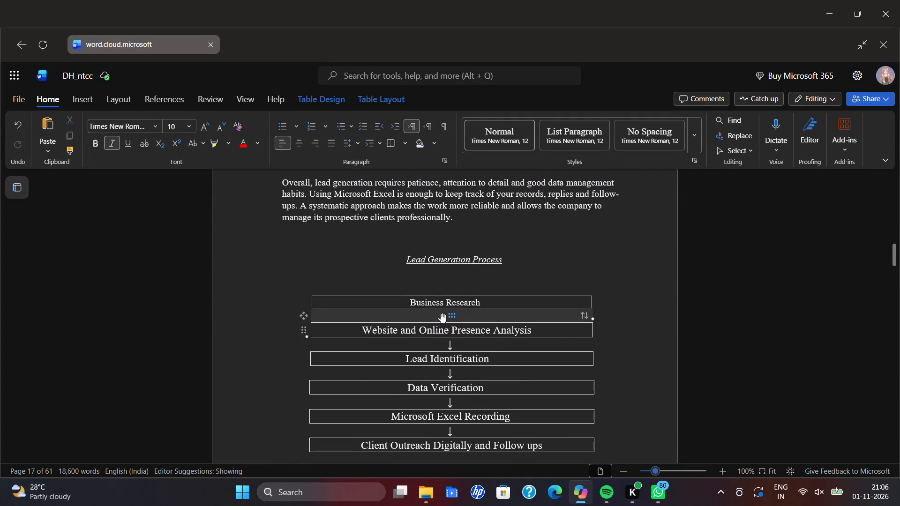
pyautogui.moveTo(444, 319); pyautogui.dragTo(456, 319)
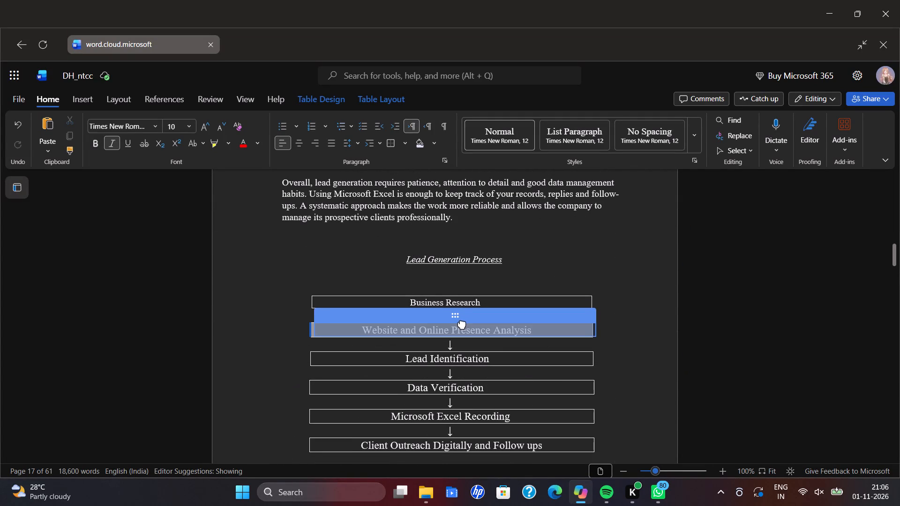
pyautogui.moveTo(456, 319); pyautogui.dragTo(451, 320)
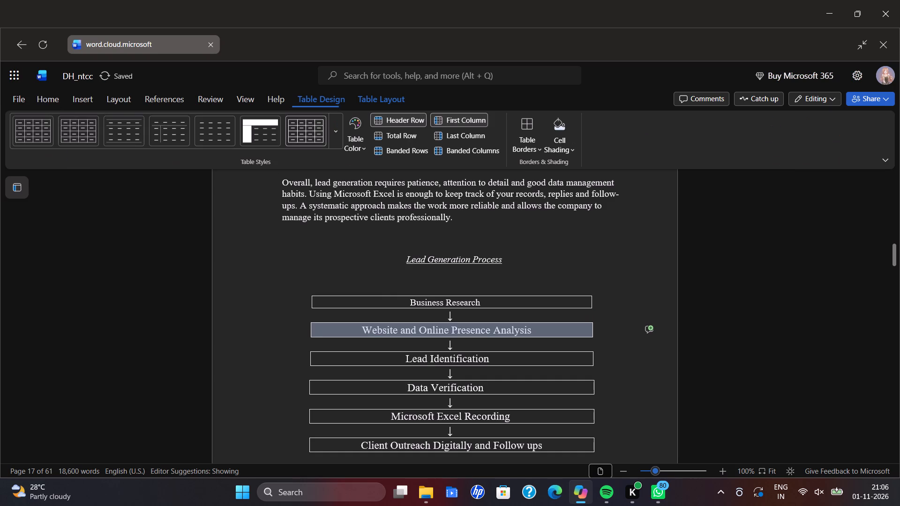
pyautogui.tripleClick(447, 320)
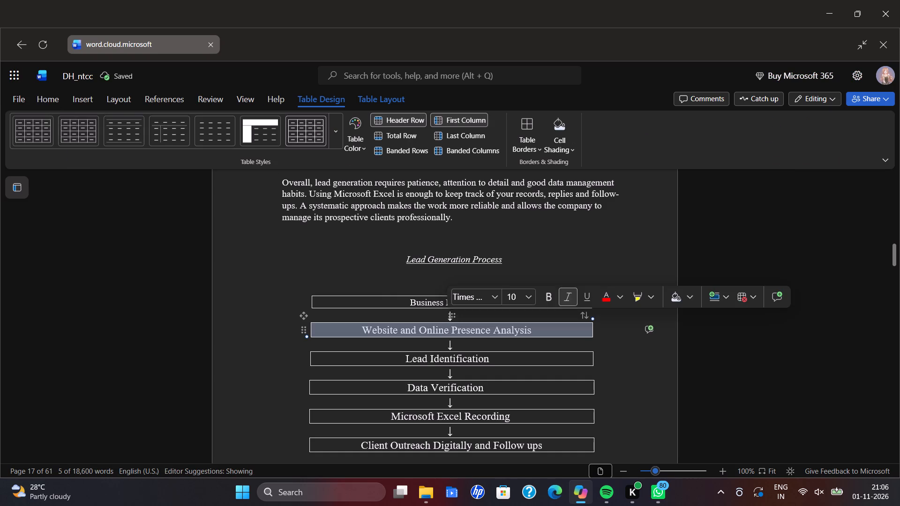
pyautogui.click(444, 315)
pyautogui.doubleClick(444, 315)
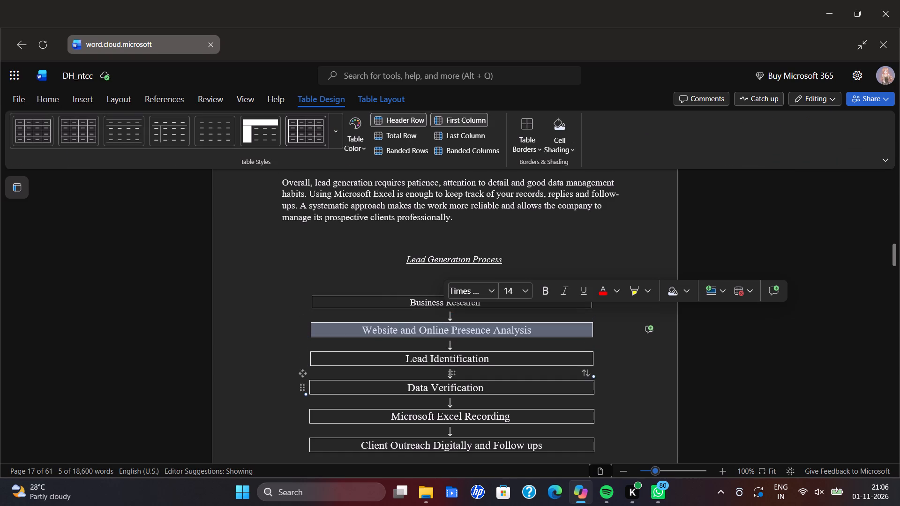
pyautogui.scroll(-2, 435, 401)
pyautogui.click(434, 354)
pyautogui.tripleClick(442, 320)
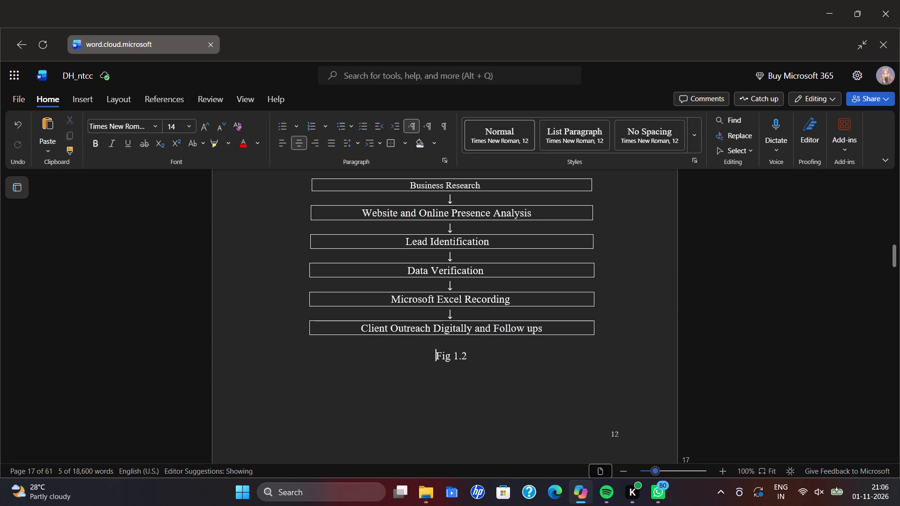
pyautogui.tripleClick(444, 315)
pyautogui.rightClick(444, 314)
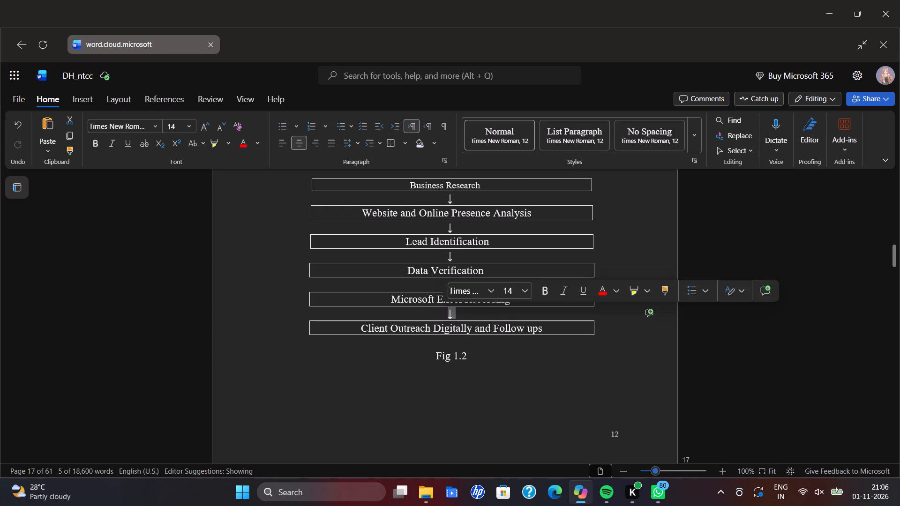
pyautogui.click(498, 90)
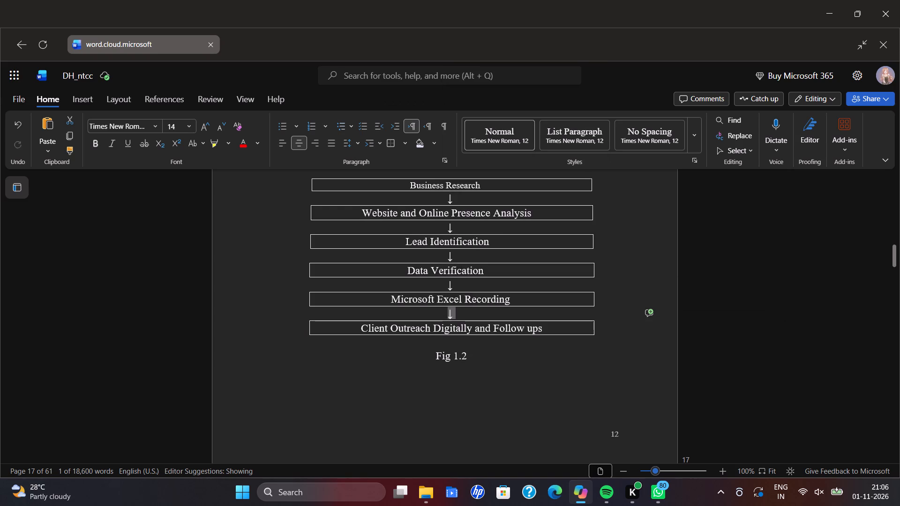
# Paste the copied down arrow on the empty line directly below the Online Business Research box in Chapter 3.
pyautogui.scroll(-13, 681, 352)
pyautogui.middleClick(781, 250)
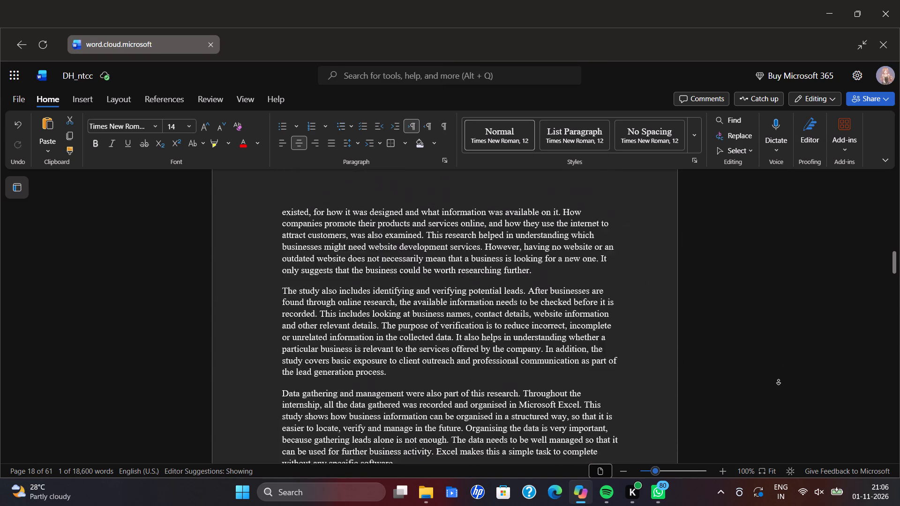
pyautogui.click(778, 384)
pyautogui.scroll(-4, 615, 358)
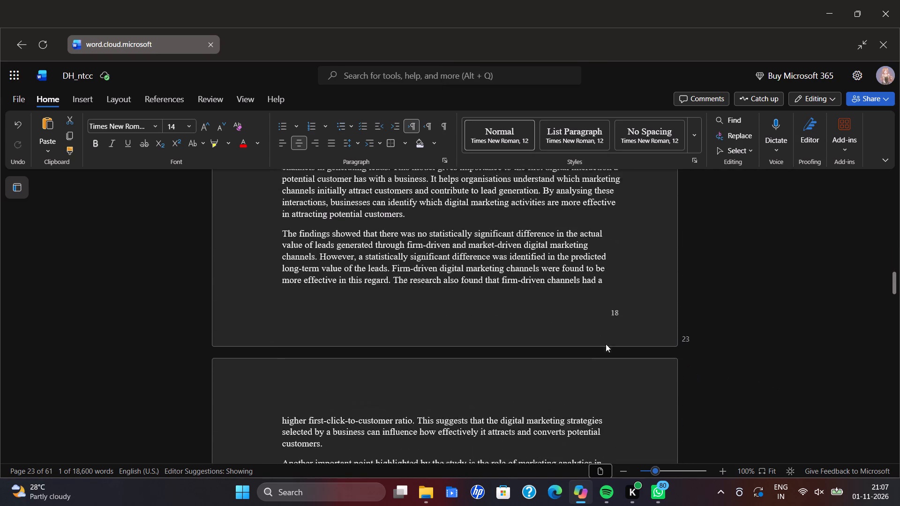
pyautogui.scroll(-20, 606, 344)
pyautogui.scroll(-18, 606, 344)
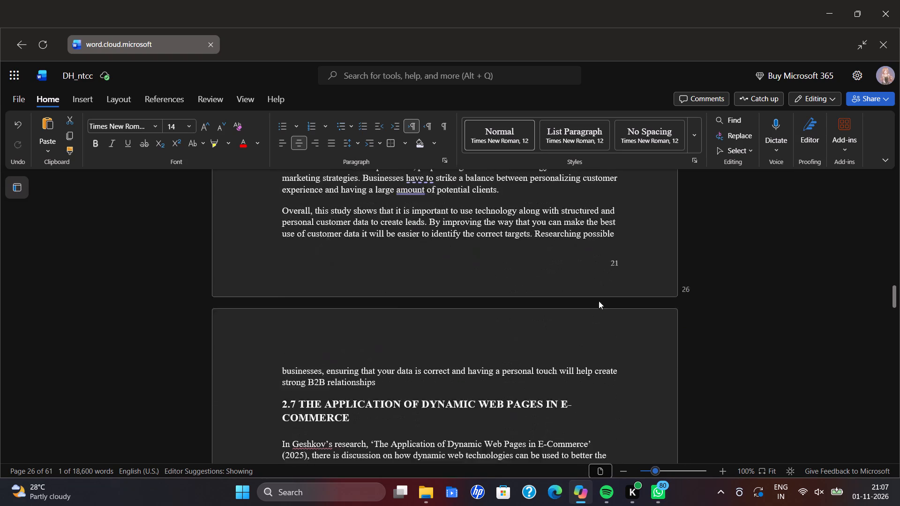
pyautogui.scroll(-20, 599, 301)
pyautogui.scroll(-18, 599, 301)
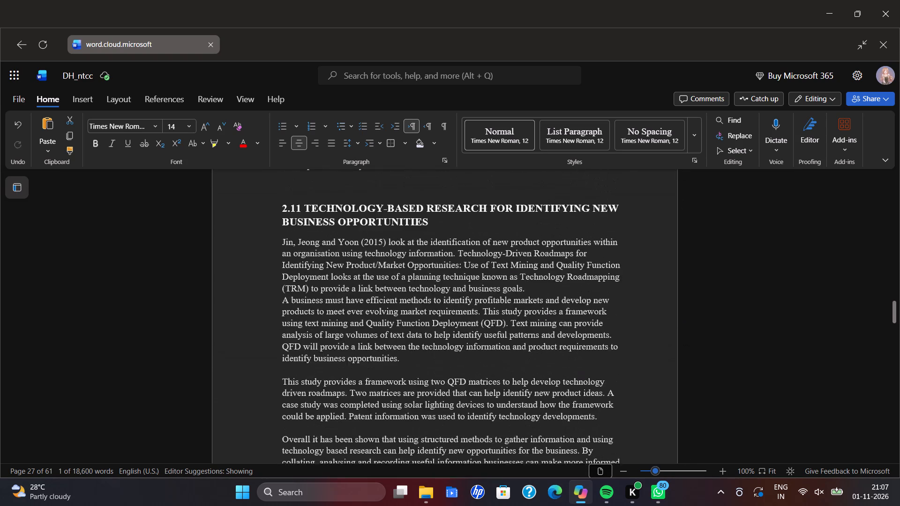
pyautogui.scroll(-20, 594, 294)
pyautogui.scroll(-17, 594, 294)
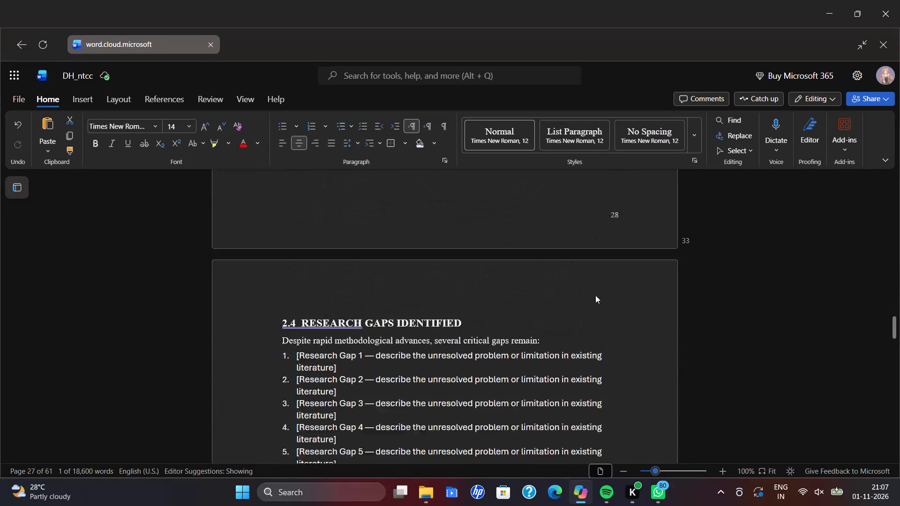
pyautogui.scroll(-20, 595, 295)
pyautogui.scroll(-17, 595, 295)
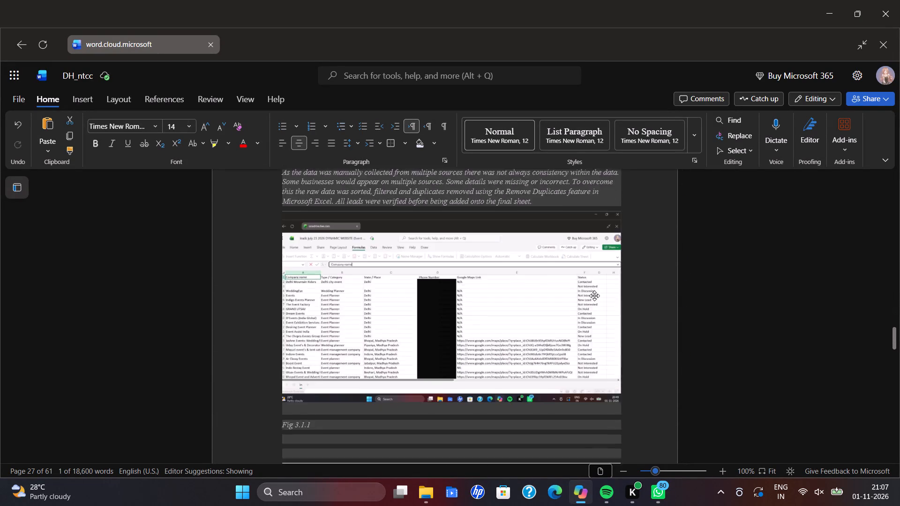
pyautogui.scroll(-6, 594, 296)
pyautogui.scroll(11, 593, 296)
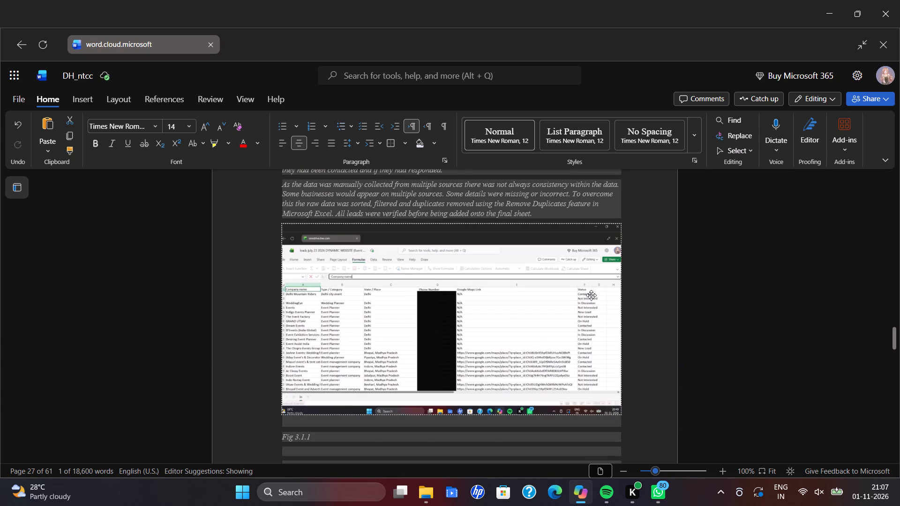
pyautogui.scroll(1, 591, 295)
pyautogui.scroll(-4, 555, 325)
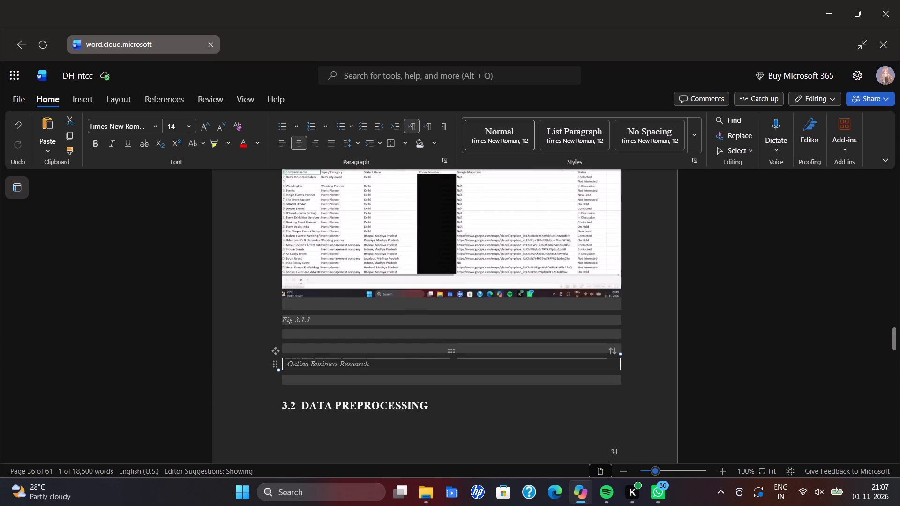
pyautogui.click(404, 383)
pyautogui.hotkey('ctrl', 'v')
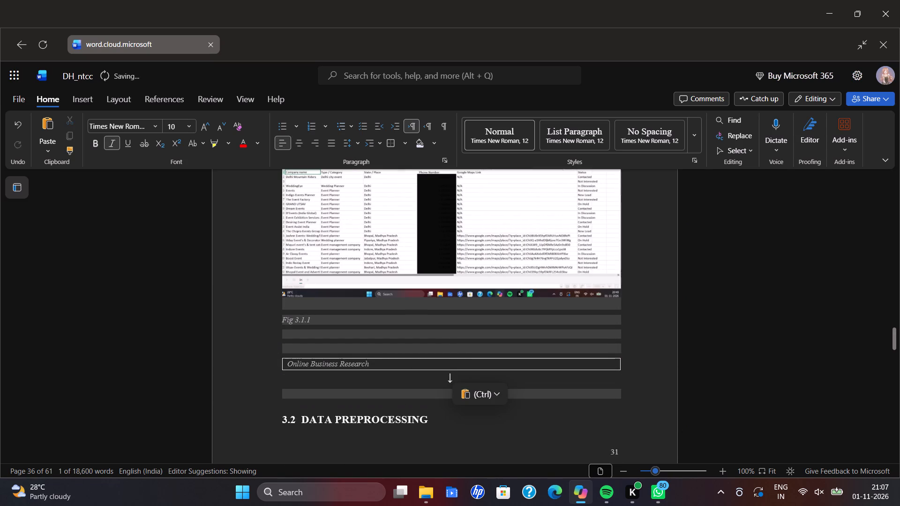
# Insert a one-row, one-column table on the empty line below the arrow under Online Business Research.
pyautogui.click(371, 385)
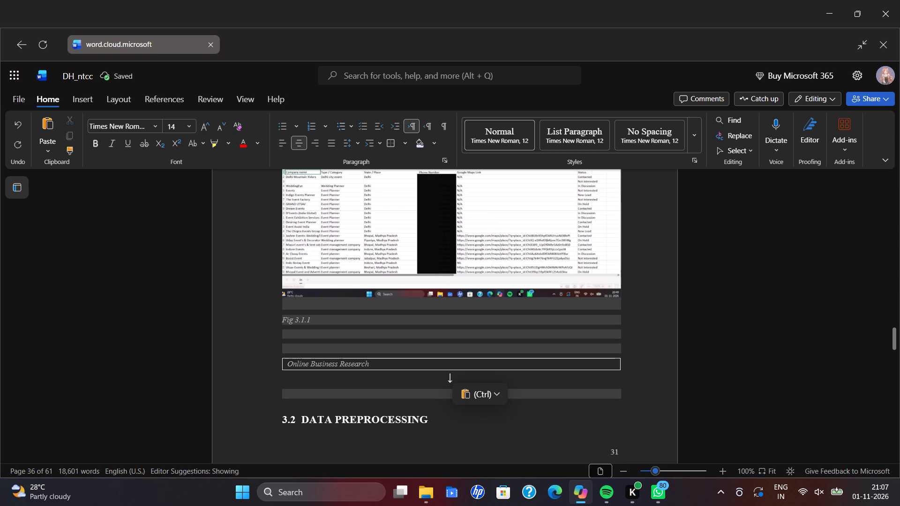
pyautogui.click(366, 394)
pyautogui.click(85, 101)
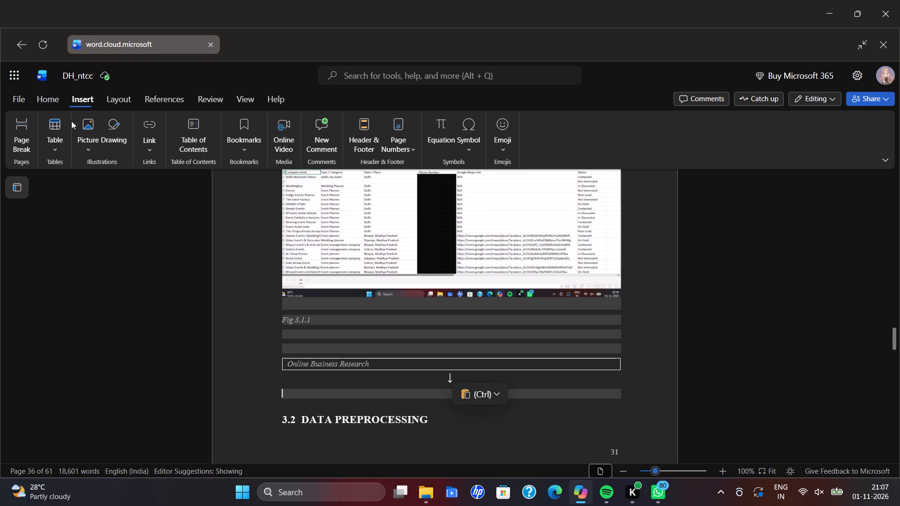
pyautogui.click(61, 130)
pyautogui.click(58, 180)
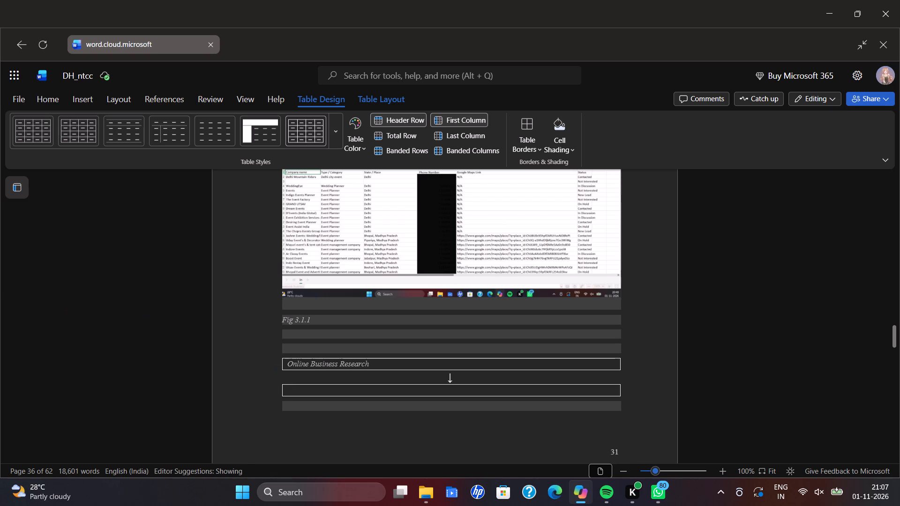
pyautogui.click(618, 391)
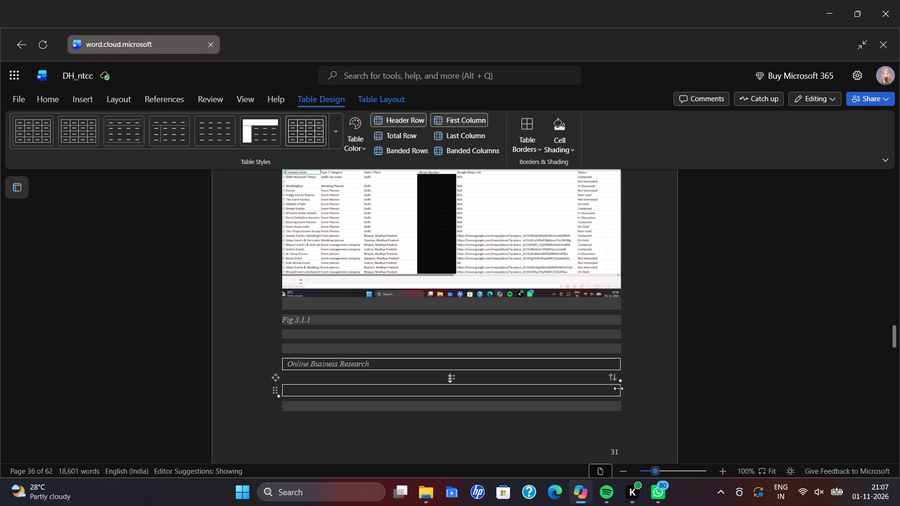
pyautogui.click(618, 388)
pyautogui.press('Delete')
pyautogui.click(653, 422)
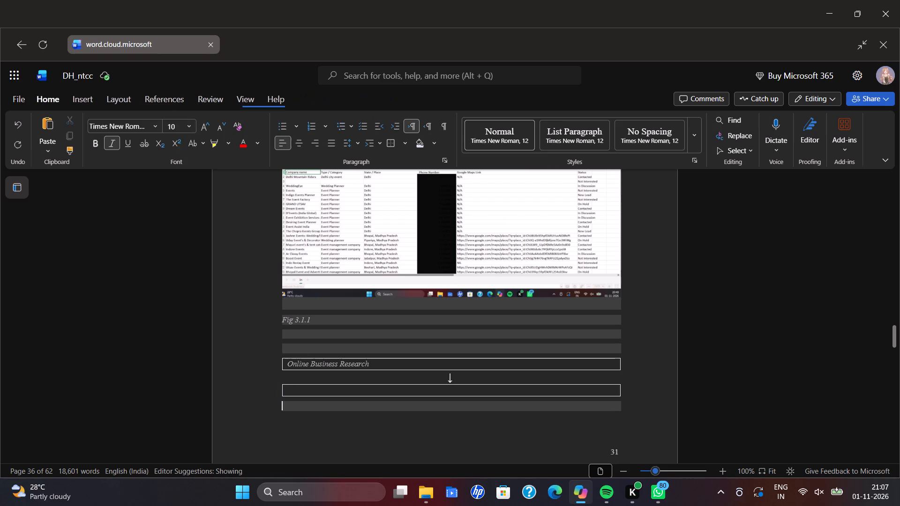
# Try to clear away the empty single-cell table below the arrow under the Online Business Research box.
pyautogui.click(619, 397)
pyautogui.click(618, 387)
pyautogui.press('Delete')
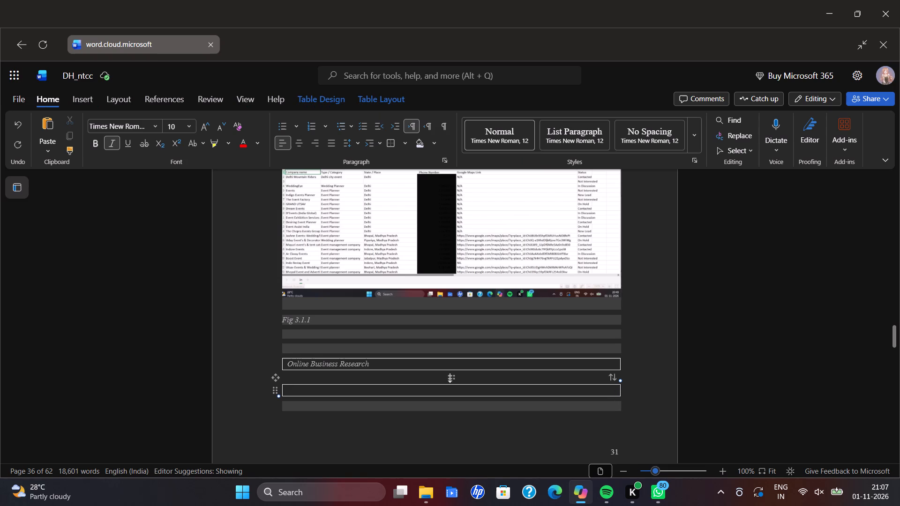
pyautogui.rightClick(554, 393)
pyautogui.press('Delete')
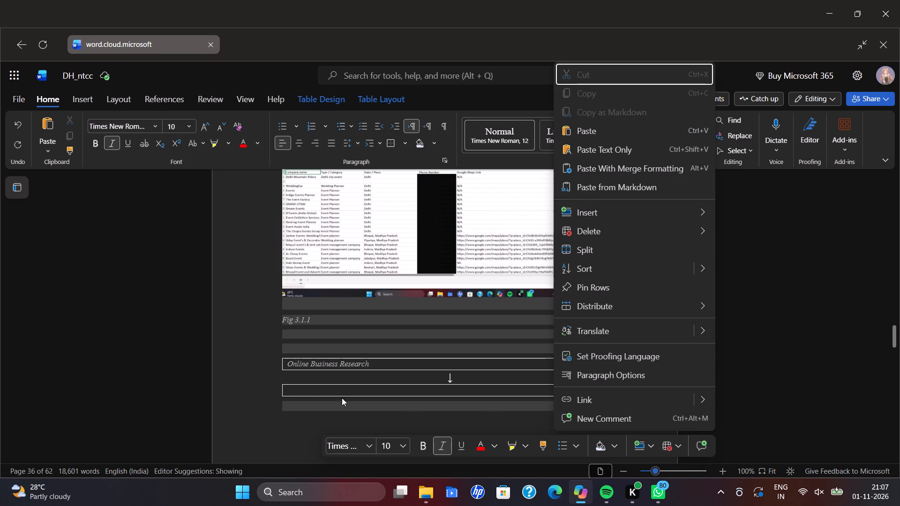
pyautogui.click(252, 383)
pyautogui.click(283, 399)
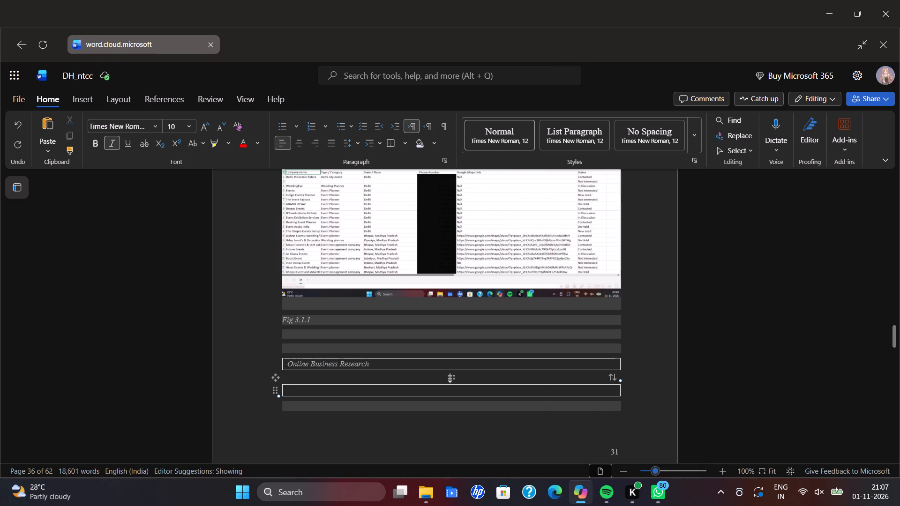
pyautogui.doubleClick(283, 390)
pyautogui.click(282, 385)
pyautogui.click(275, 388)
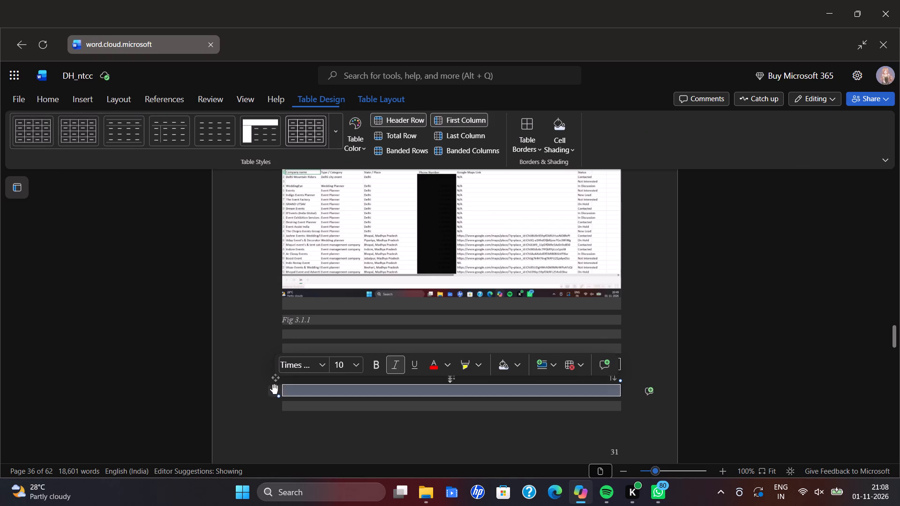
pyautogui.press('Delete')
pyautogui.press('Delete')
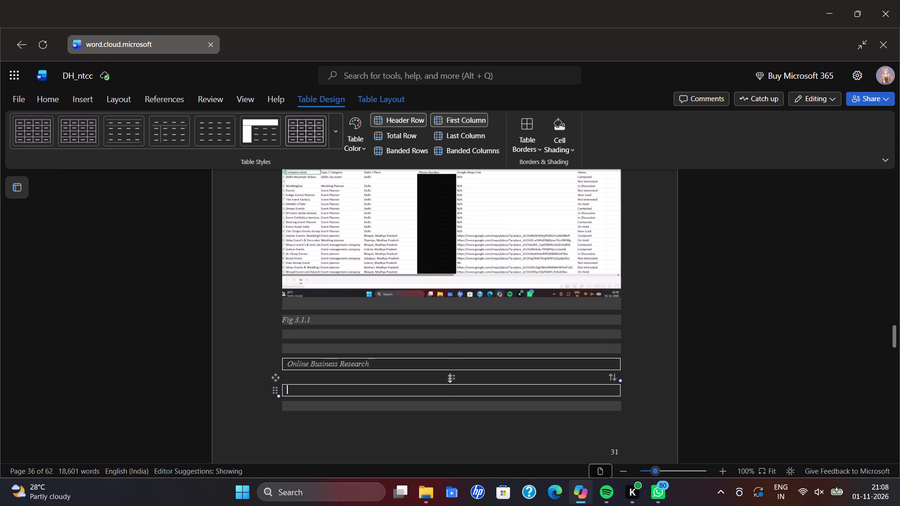
# Delete the entire empty single-cell table below the arrow under the Online Business Research box.
pyautogui.rightClick(288, 394)
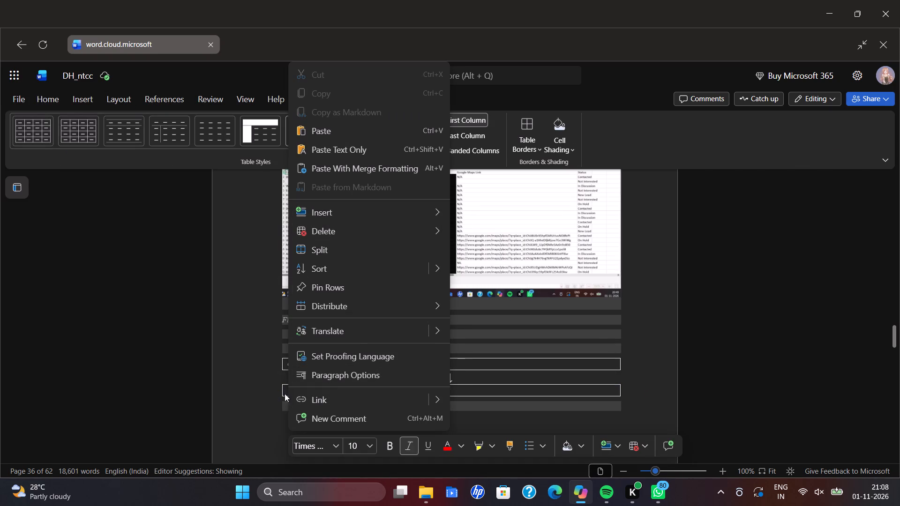
pyautogui.click(264, 395)
pyautogui.rightClick(280, 393)
pyautogui.click(269, 390)
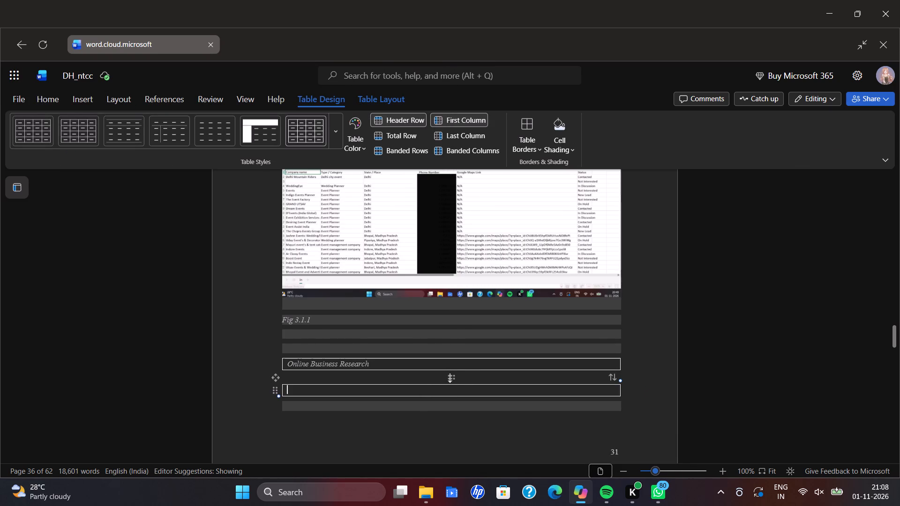
pyautogui.doubleClick(303, 393)
pyautogui.doubleClick(289, 389)
pyautogui.click(287, 387)
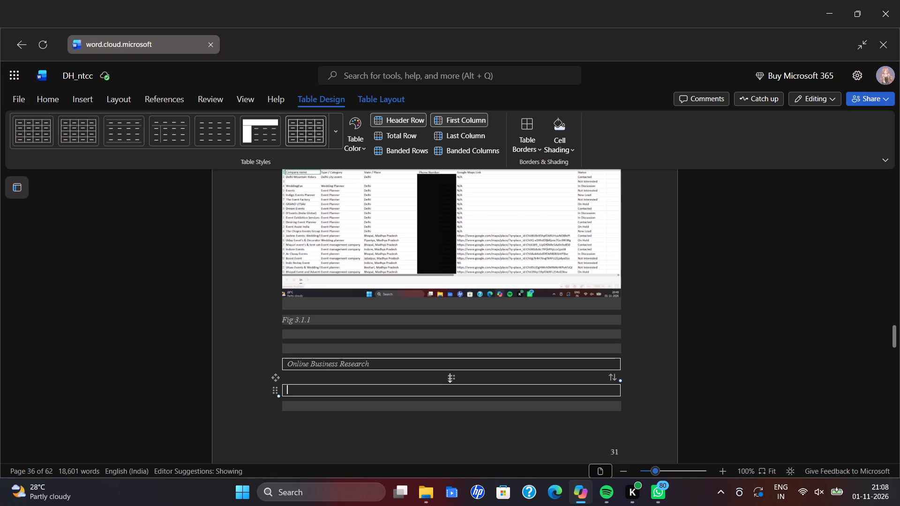
pyautogui.click(287, 382)
pyautogui.rightClick(287, 382)
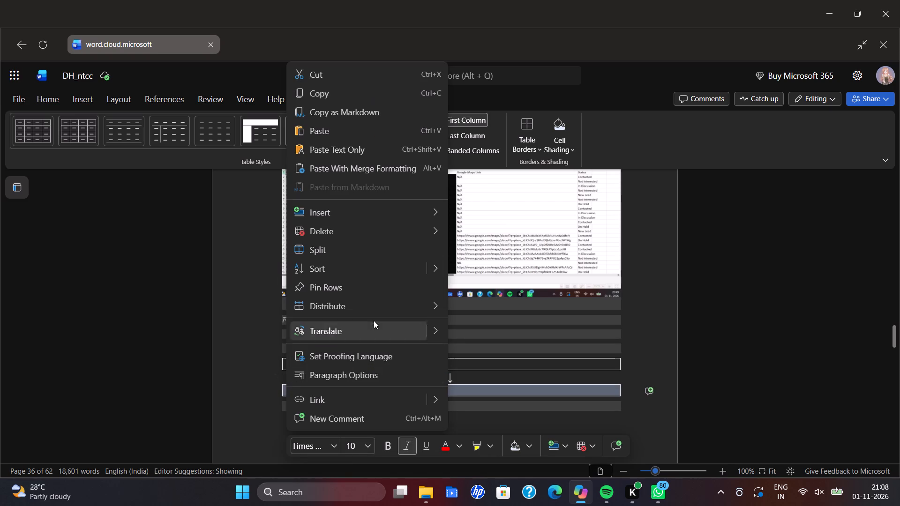
pyautogui.click(329, 236)
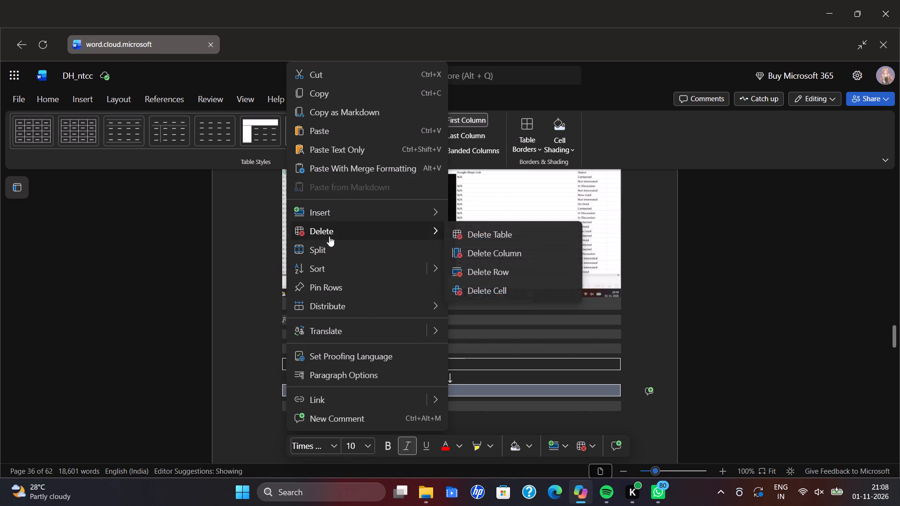
pyautogui.click(485, 234)
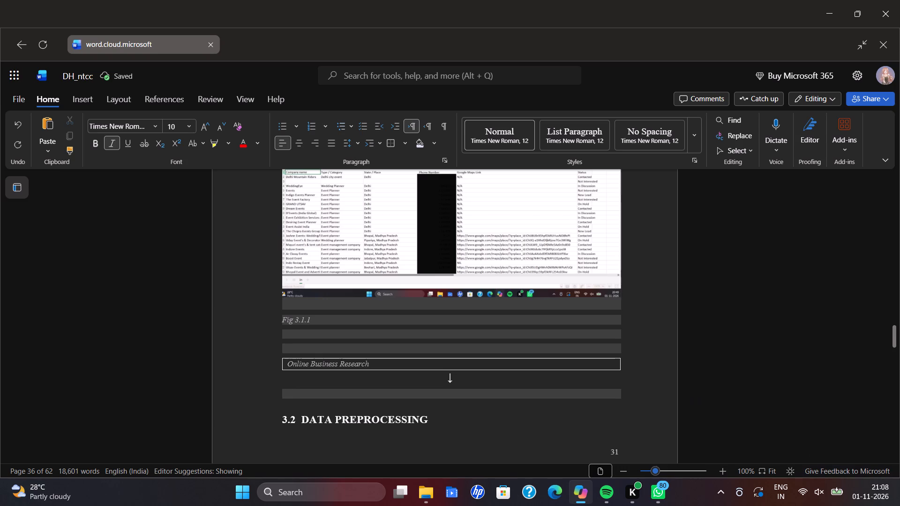
# Insert a new table on the empty line between the down arrow and the 3.2 DATA PREPROCESSING heading.
pyautogui.click(88, 92)
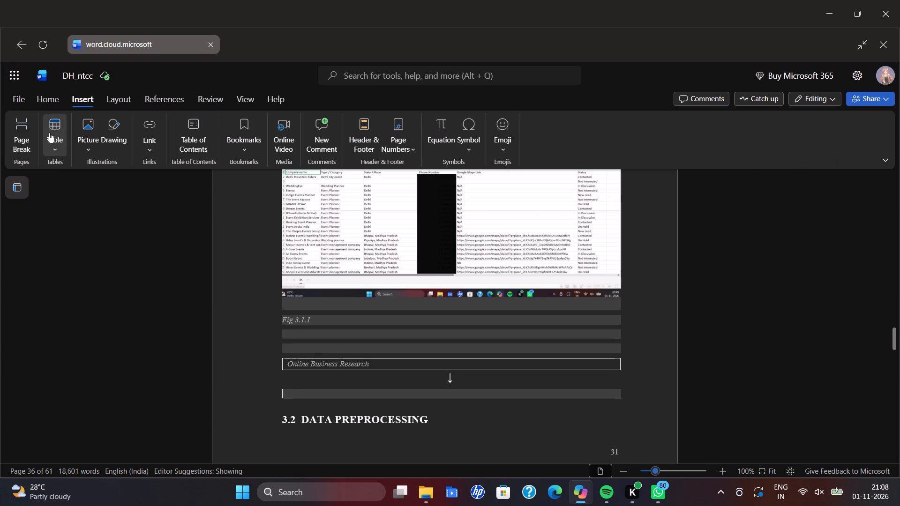
pyautogui.click(49, 133)
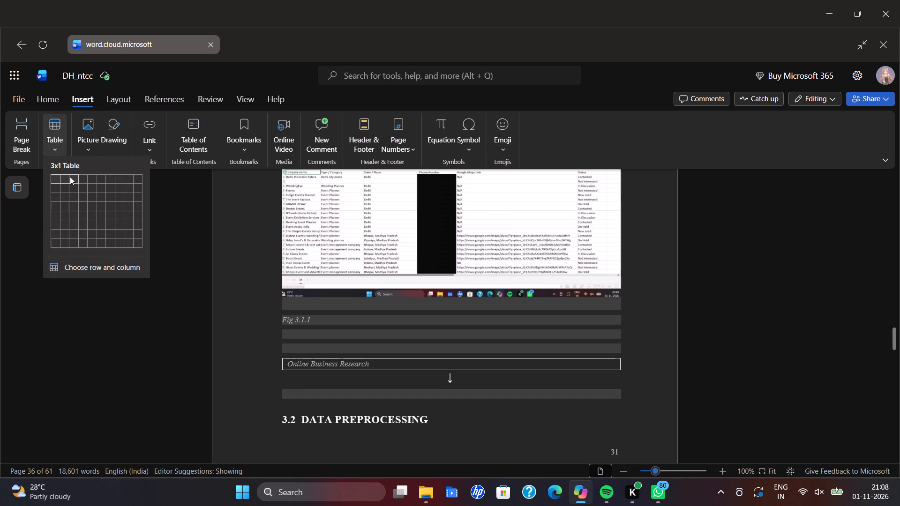
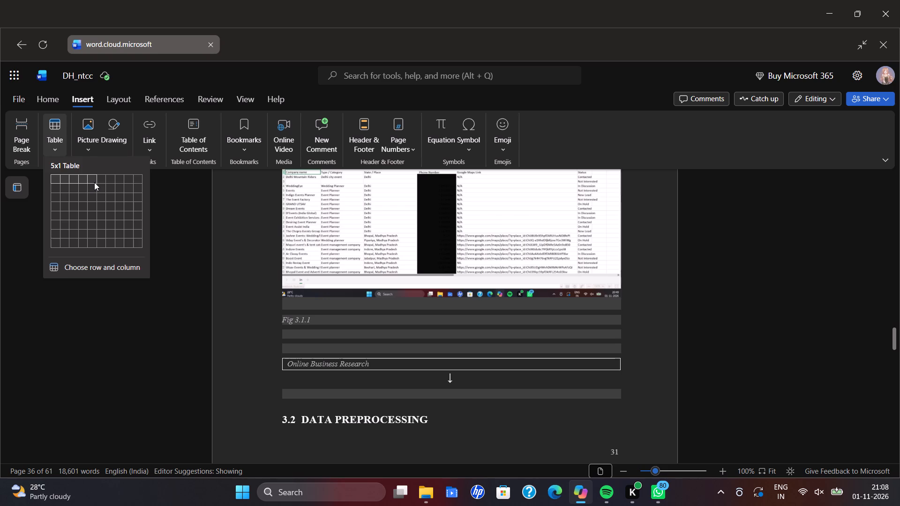
# Set the new table below the arrow under Online Business Research to five columns and one row.
pyautogui.click(94, 182)
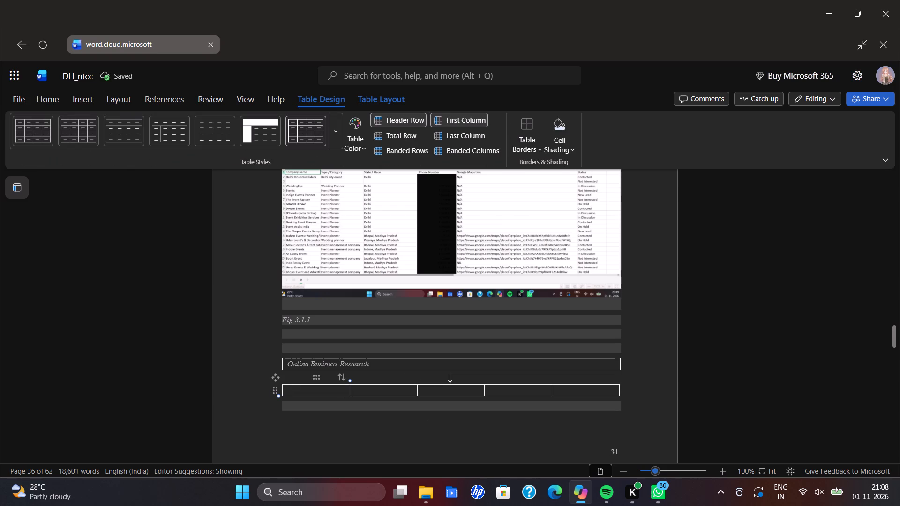
# Label the first two cells of the five-column table Instagram and Facebook.
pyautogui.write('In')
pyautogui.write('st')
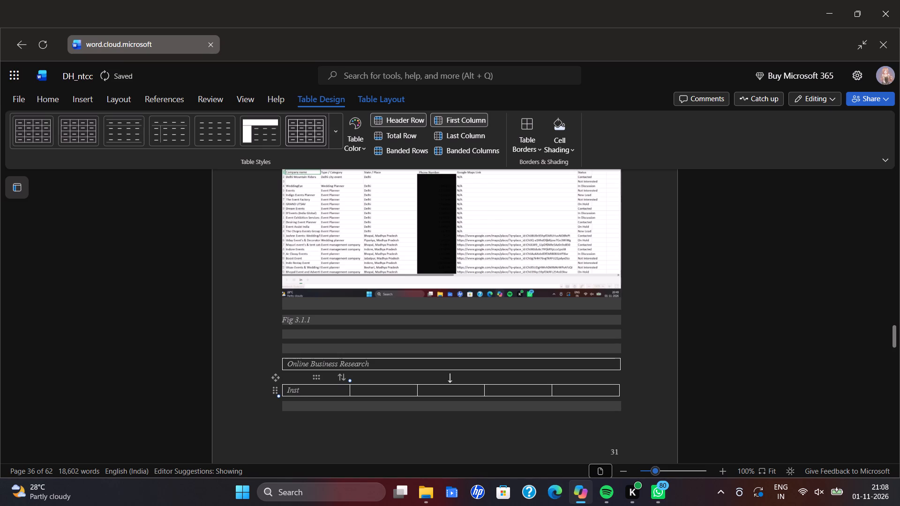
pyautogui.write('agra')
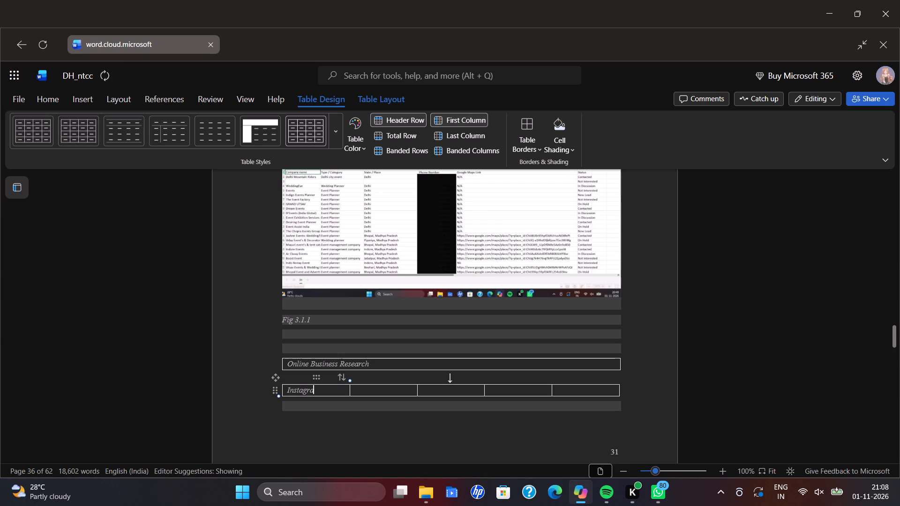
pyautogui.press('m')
pyautogui.click(361, 394)
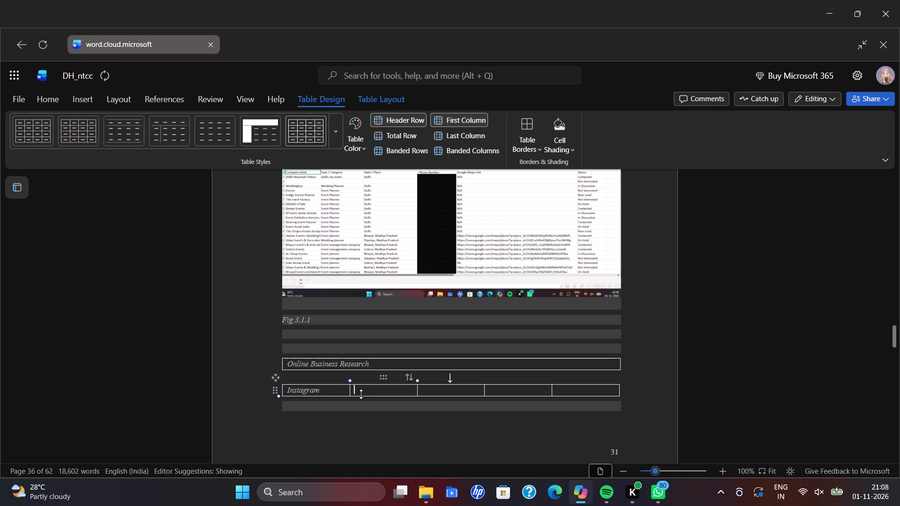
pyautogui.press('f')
pyautogui.press('BackSpace')
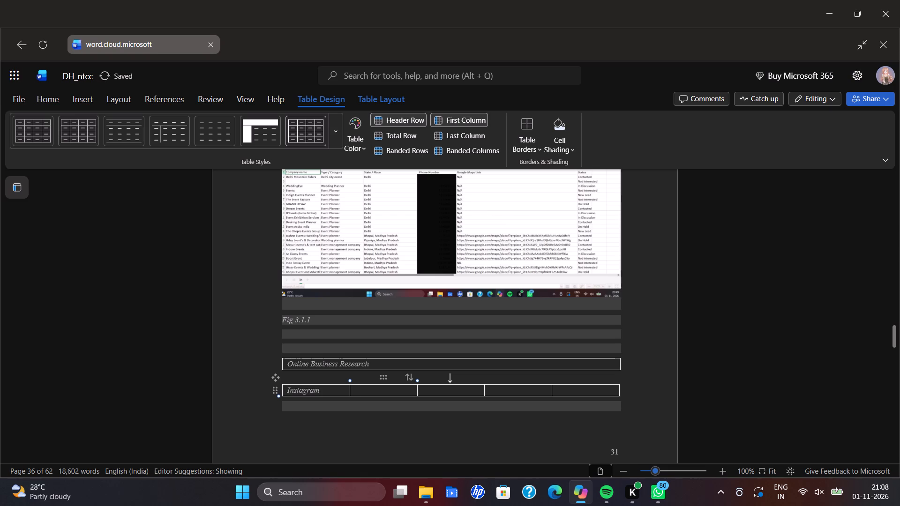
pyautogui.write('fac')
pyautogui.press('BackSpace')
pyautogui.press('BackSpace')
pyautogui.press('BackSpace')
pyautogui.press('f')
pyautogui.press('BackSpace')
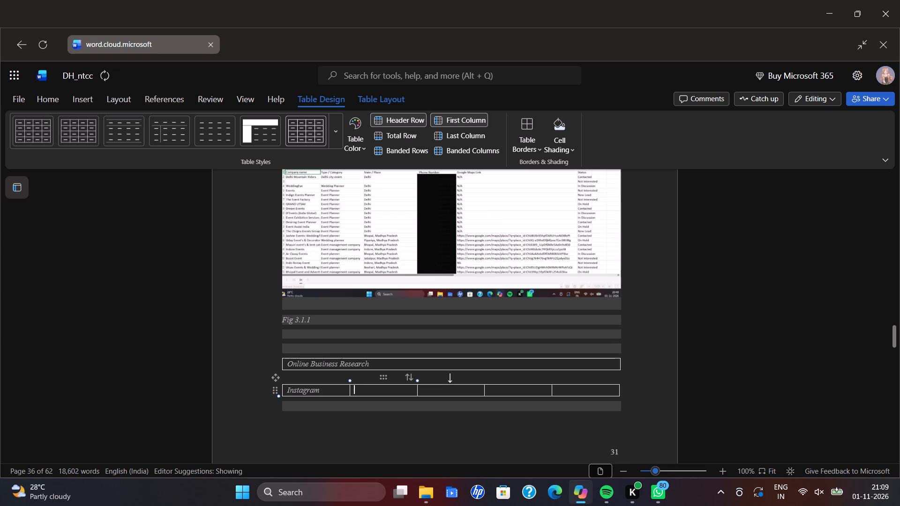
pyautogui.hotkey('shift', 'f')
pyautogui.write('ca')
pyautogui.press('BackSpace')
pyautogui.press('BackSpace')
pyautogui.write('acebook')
# Fill the remaining three cells of the five-column table with LinkedIn, Google Maps and Google Search.
pyautogui.click(428, 390)
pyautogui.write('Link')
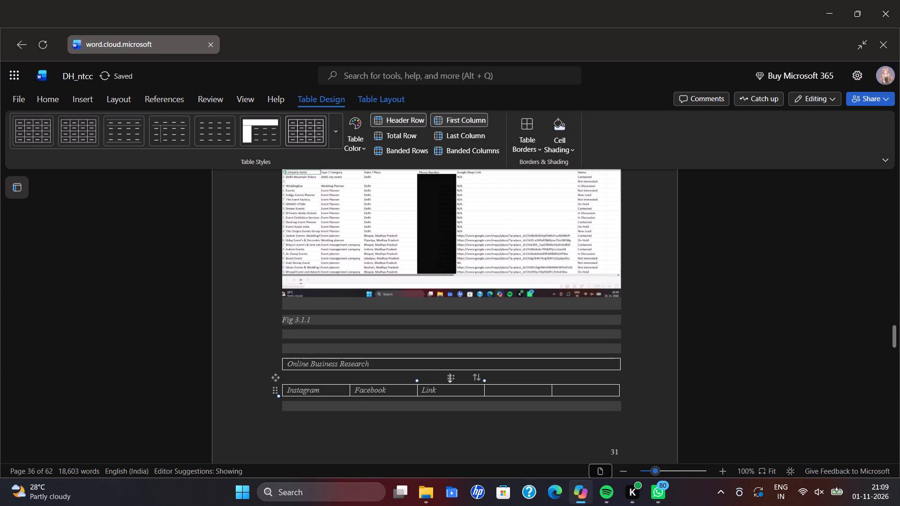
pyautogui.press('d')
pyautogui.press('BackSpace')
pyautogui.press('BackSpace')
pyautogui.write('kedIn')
pyautogui.click(510, 389)
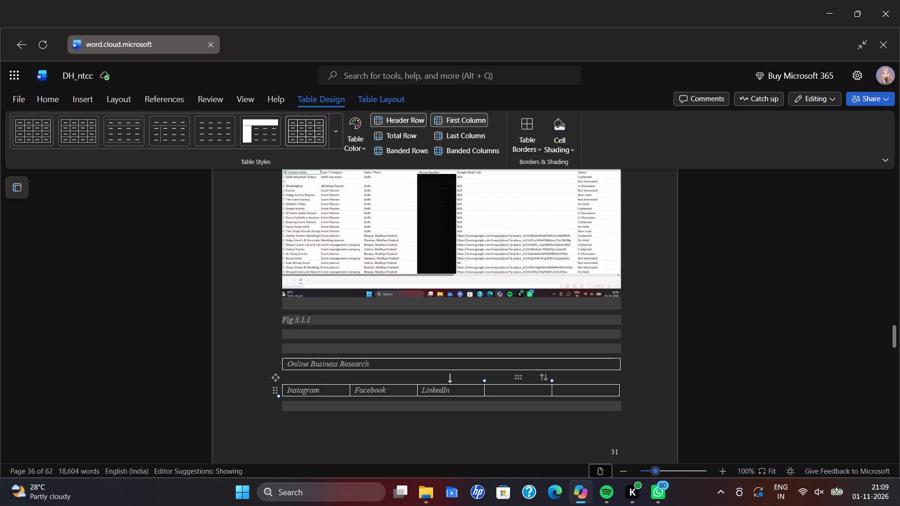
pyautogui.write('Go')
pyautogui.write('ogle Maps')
pyautogui.click(563, 392)
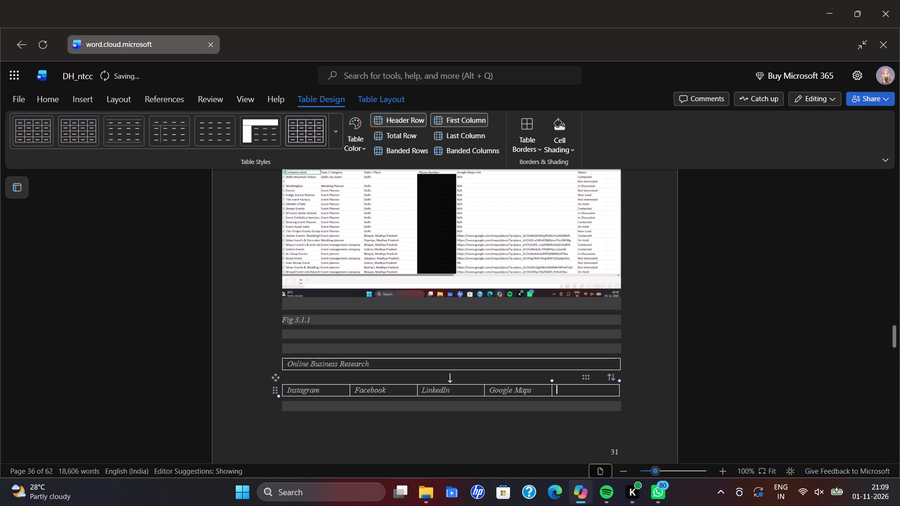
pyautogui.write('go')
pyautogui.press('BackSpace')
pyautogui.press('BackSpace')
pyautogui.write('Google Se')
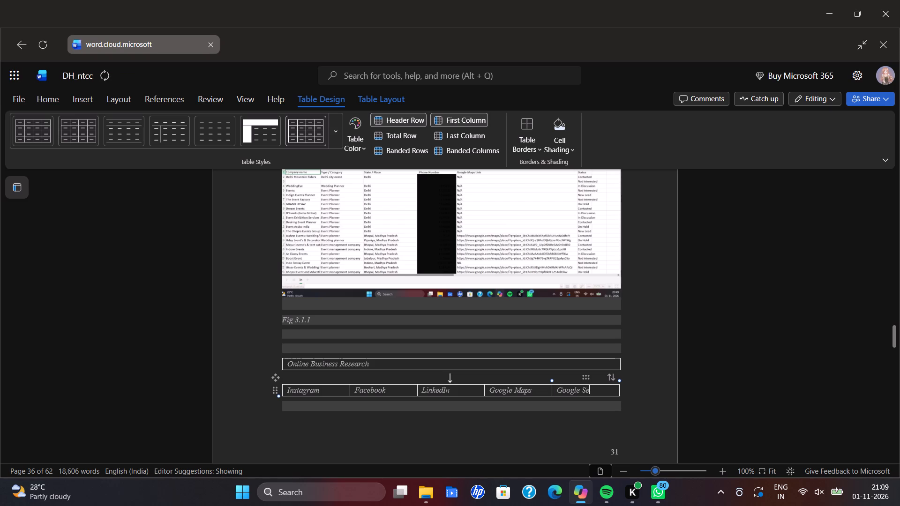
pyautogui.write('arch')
# Pad the Online Business Research label with leading spaces so it sits about centred in its box.
pyautogui.click(286, 362)
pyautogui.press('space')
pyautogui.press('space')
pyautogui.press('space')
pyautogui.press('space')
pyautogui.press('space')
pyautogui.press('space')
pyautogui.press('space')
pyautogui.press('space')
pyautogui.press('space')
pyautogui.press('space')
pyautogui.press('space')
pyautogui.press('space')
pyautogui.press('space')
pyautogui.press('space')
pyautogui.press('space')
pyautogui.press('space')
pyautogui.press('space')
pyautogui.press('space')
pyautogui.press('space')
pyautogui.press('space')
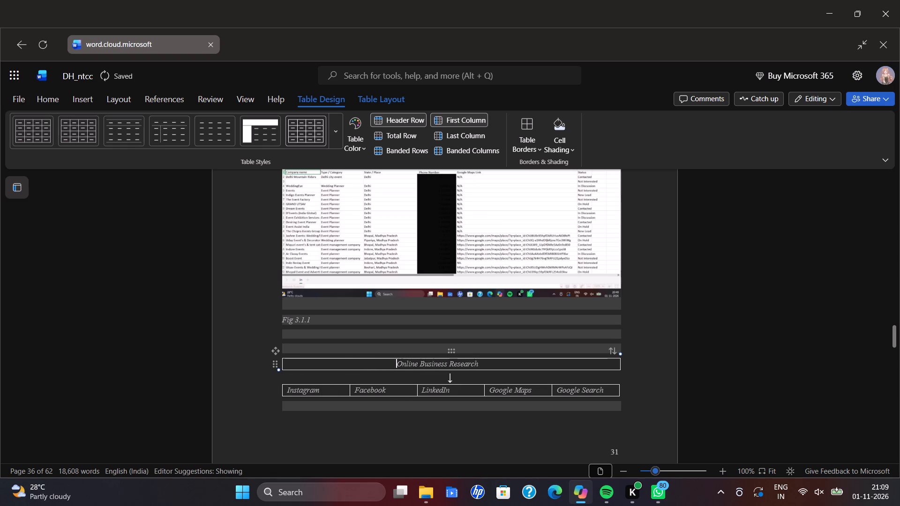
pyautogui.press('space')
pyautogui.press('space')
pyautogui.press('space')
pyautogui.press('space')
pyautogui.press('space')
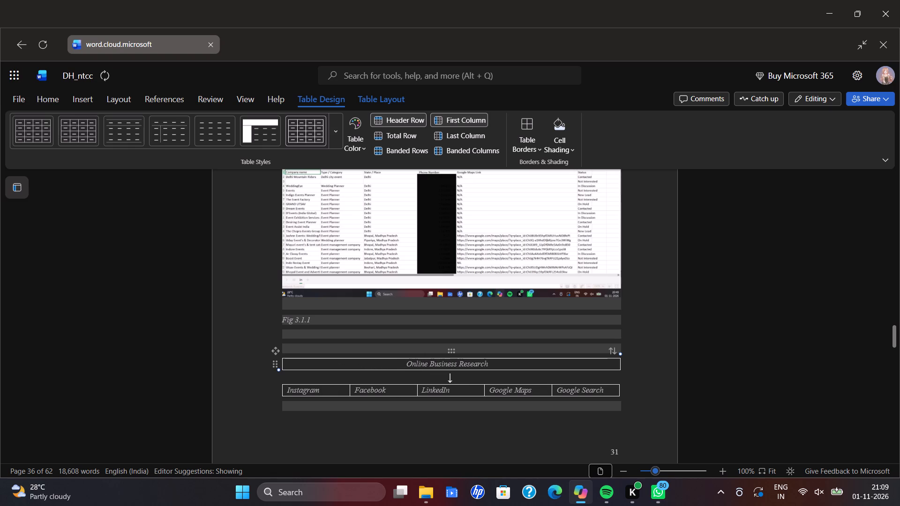
pyautogui.press('BackSpace')
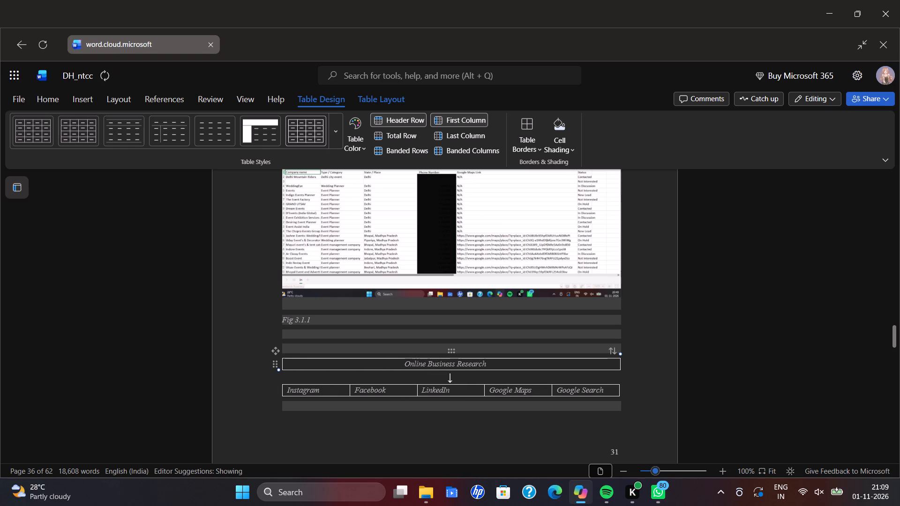
# Paste the copied down arrow on the empty line below the row of five platform cells.
pyautogui.click(622, 404)
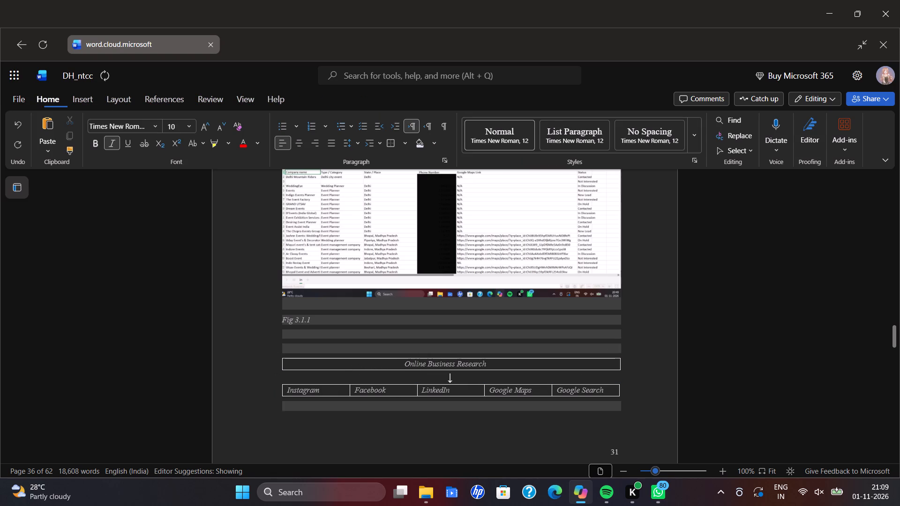
pyautogui.hotkey('ctrl', 'v')
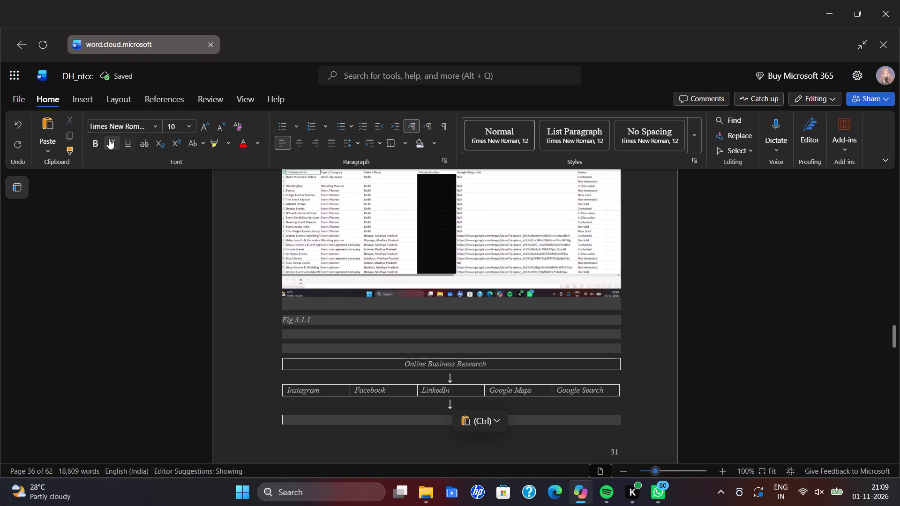
# Insert a one-row, one-column table on the empty line below the second down arrow and enter "Data collection" in it.
pyautogui.click(93, 92)
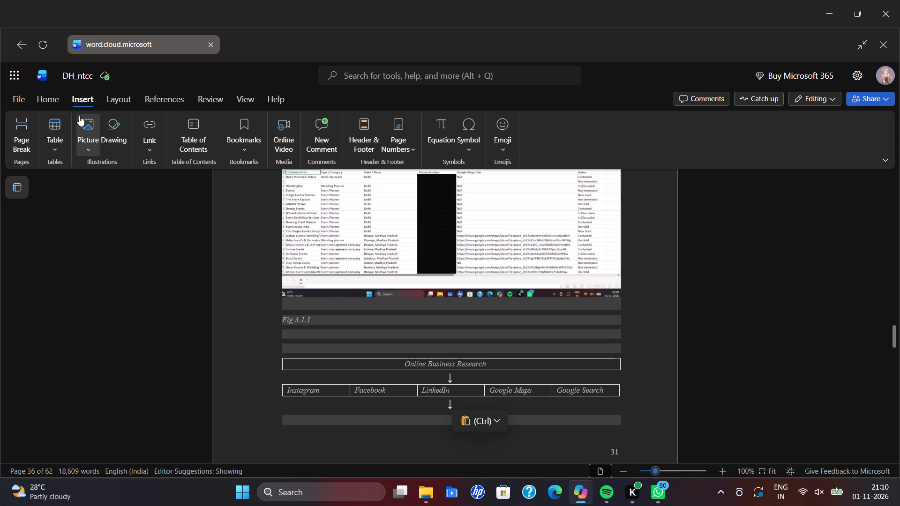
pyautogui.click(50, 125)
pyautogui.click(59, 175)
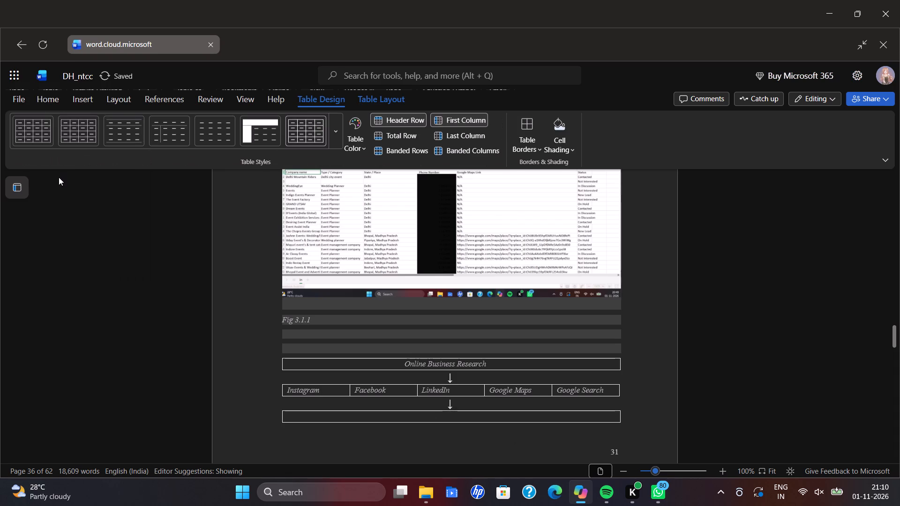
pyautogui.write('Data colle')
pyautogui.write('ction')
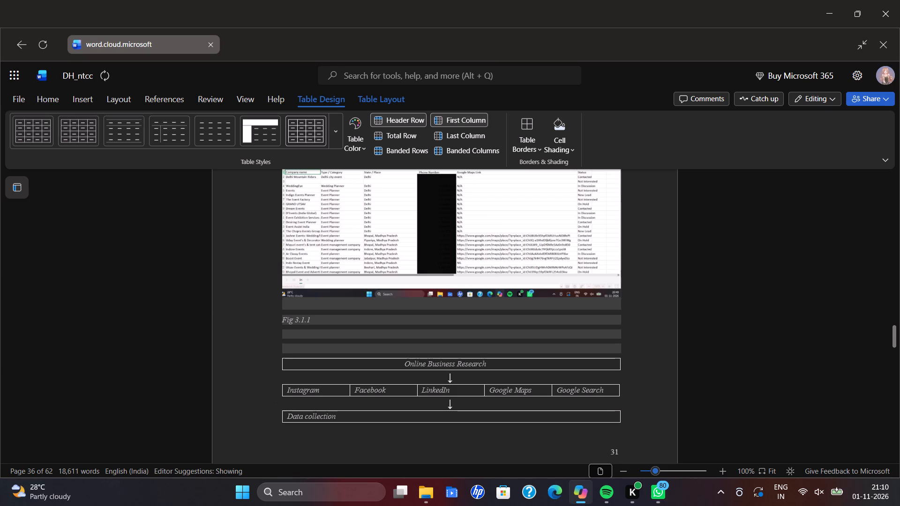
# Pad the Data collection text with leading spaces so it sits in the middle of its box.
pyautogui.click(288, 416)
pyautogui.press('space')
pyautogui.press('space')
pyautogui.press('space')
pyautogui.press('space')
pyautogui.press('space')
pyautogui.press('space')
pyautogui.press('space')
pyautogui.press('space')
pyautogui.press('space')
pyautogui.press('space')
pyautogui.press('space')
pyautogui.press('space')
pyautogui.press('space')
pyautogui.press('space')
pyautogui.press('space')
pyautogui.press('space')
pyautogui.press('space')
pyautogui.press('space')
pyautogui.press('space')
pyautogui.press('space')
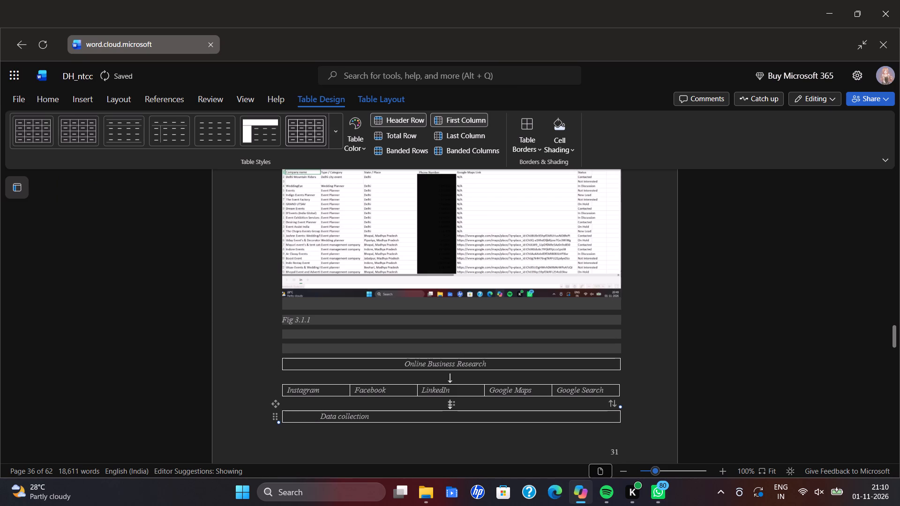
pyautogui.press('space')
pyautogui.press('space')
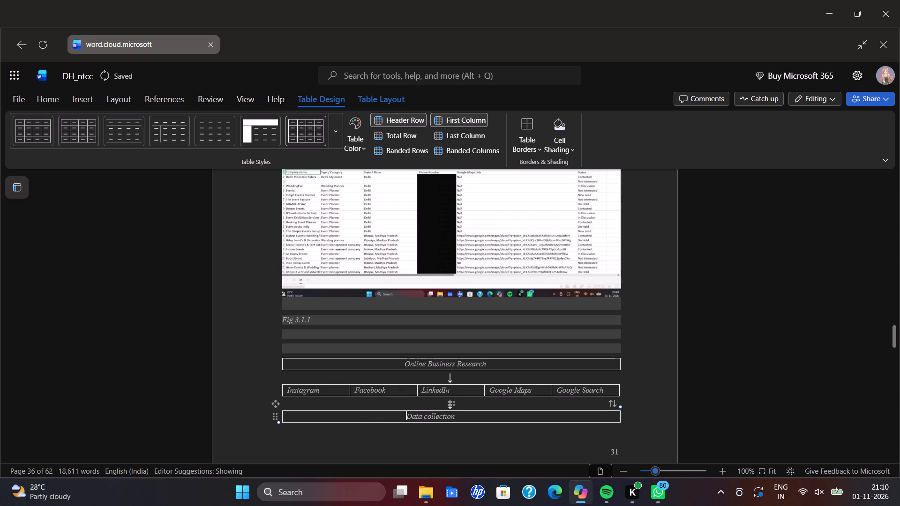
pyautogui.press('space')
pyautogui.press('space')
pyautogui.press('space')
pyautogui.press('space')
pyautogui.press('space')
pyautogui.press('space')
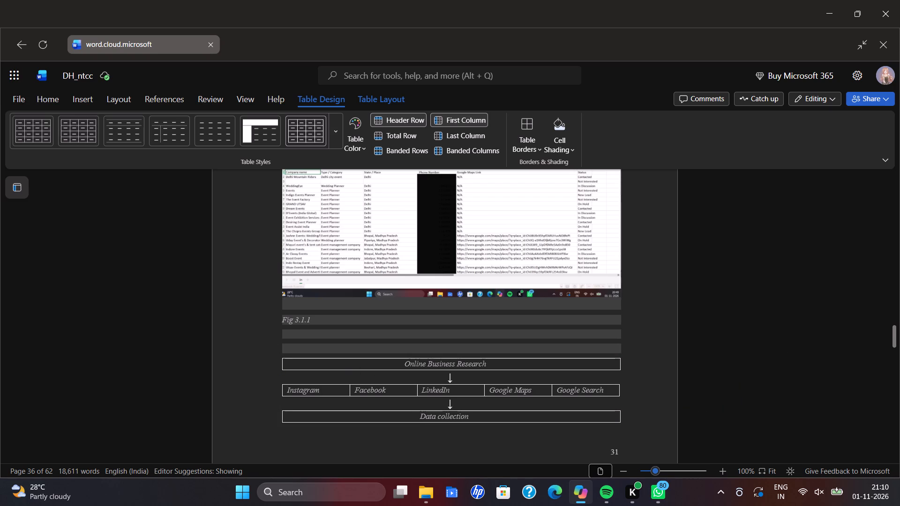
# Review the section 3.1 text, the Fig 3.1.1 screenshot and the flowchart built below it.
pyautogui.scroll(1, 630, 301)
pyautogui.scroll(-1, 630, 301)
pyautogui.scroll(1, 203, 342)
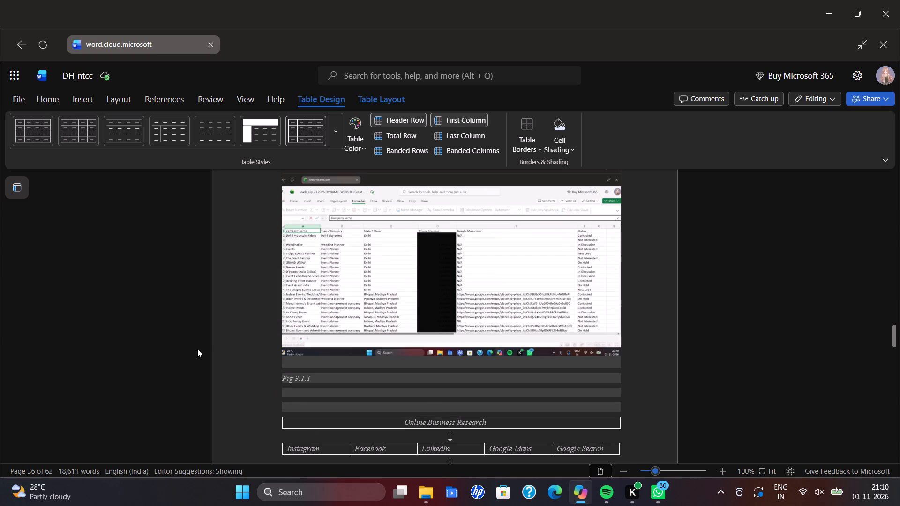
pyautogui.scroll(-2, 154, 357)
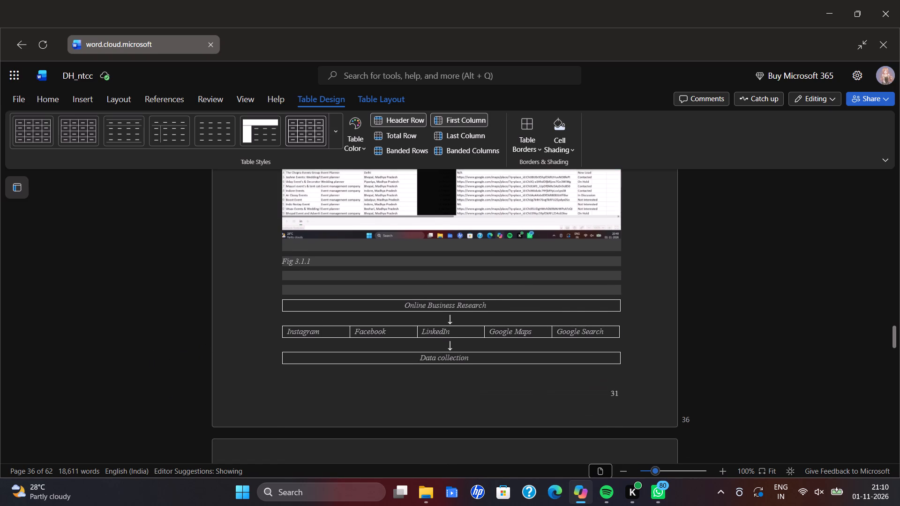
pyautogui.scroll(5, 304, 292)
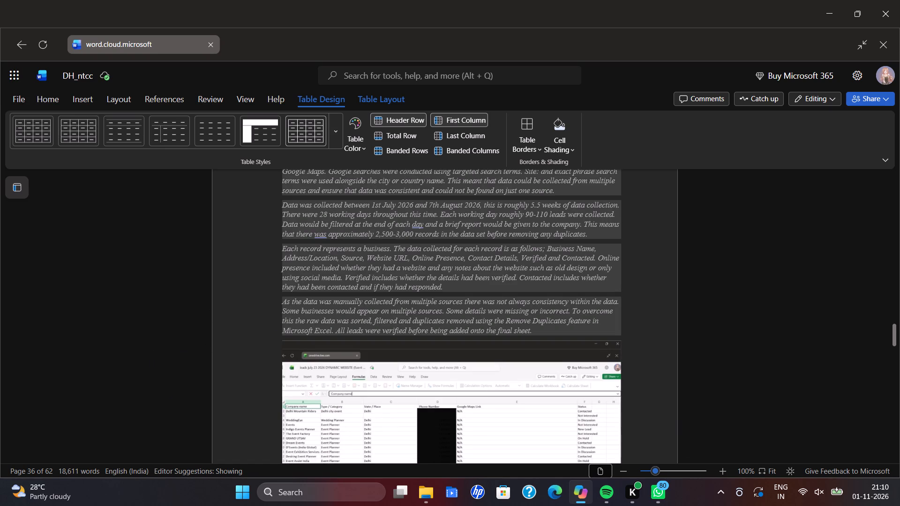
pyautogui.scroll(-2, 454, 299)
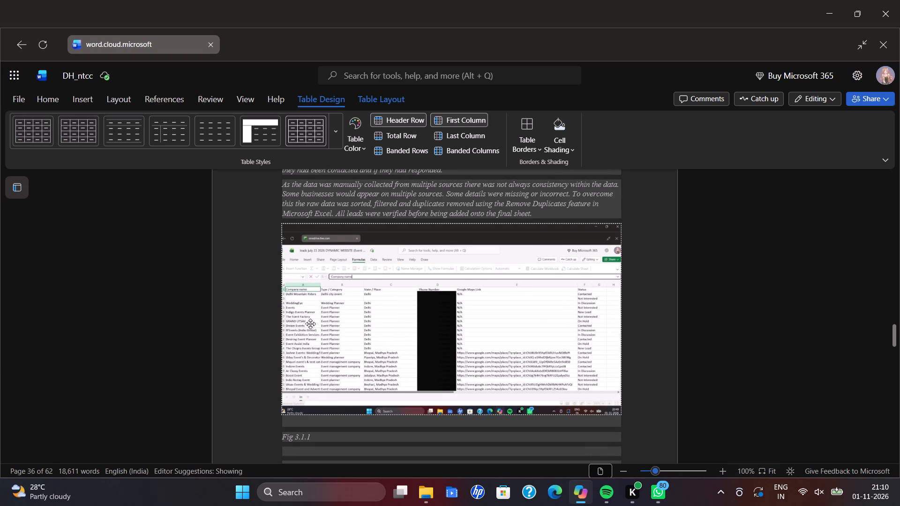
pyautogui.scroll(-4, 76, 339)
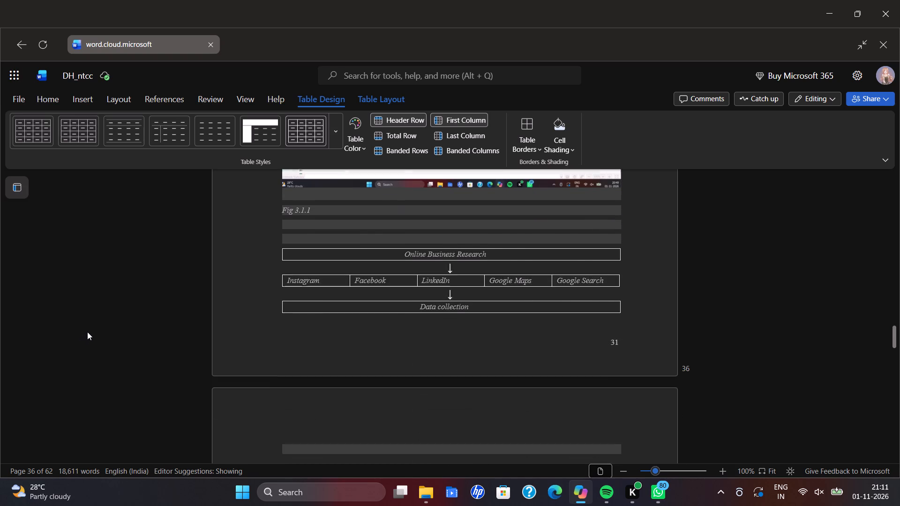
pyautogui.scroll(2, 88, 334)
pyautogui.scroll(2, 387, 301)
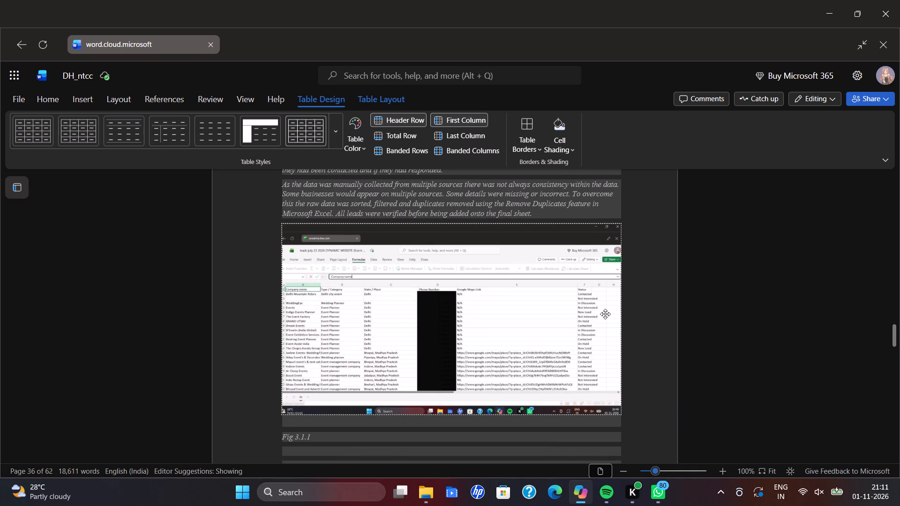
pyautogui.scroll(-1, 634, 324)
pyautogui.scroll(-1, 588, 394)
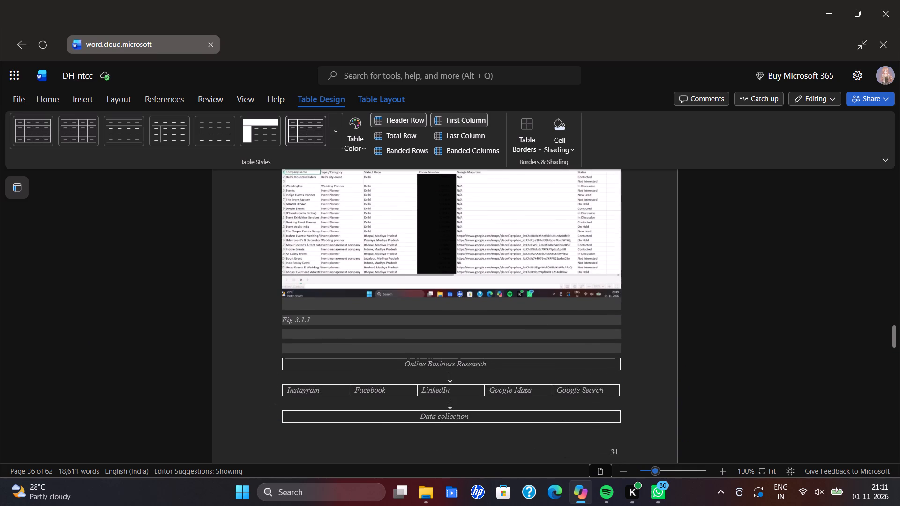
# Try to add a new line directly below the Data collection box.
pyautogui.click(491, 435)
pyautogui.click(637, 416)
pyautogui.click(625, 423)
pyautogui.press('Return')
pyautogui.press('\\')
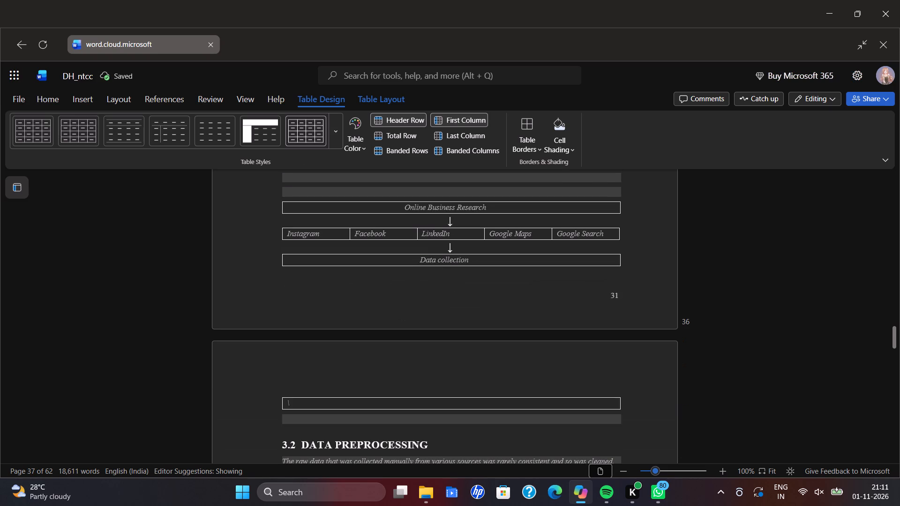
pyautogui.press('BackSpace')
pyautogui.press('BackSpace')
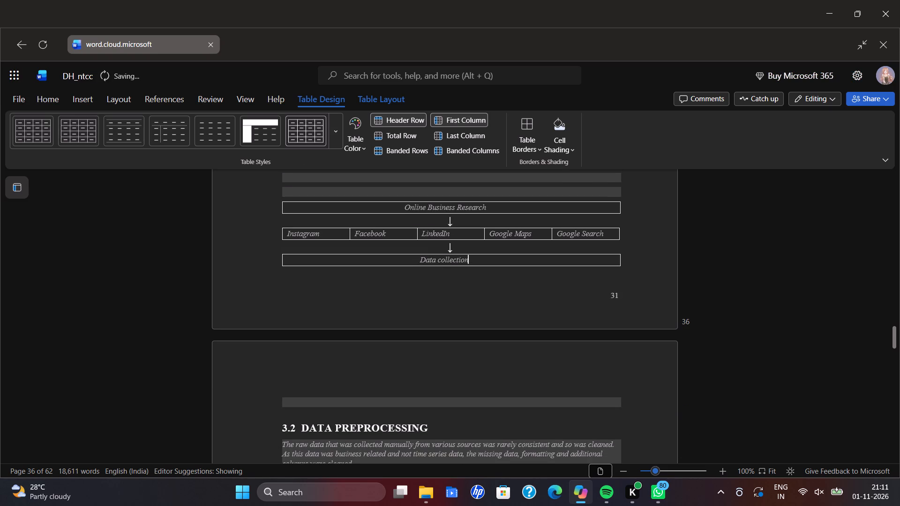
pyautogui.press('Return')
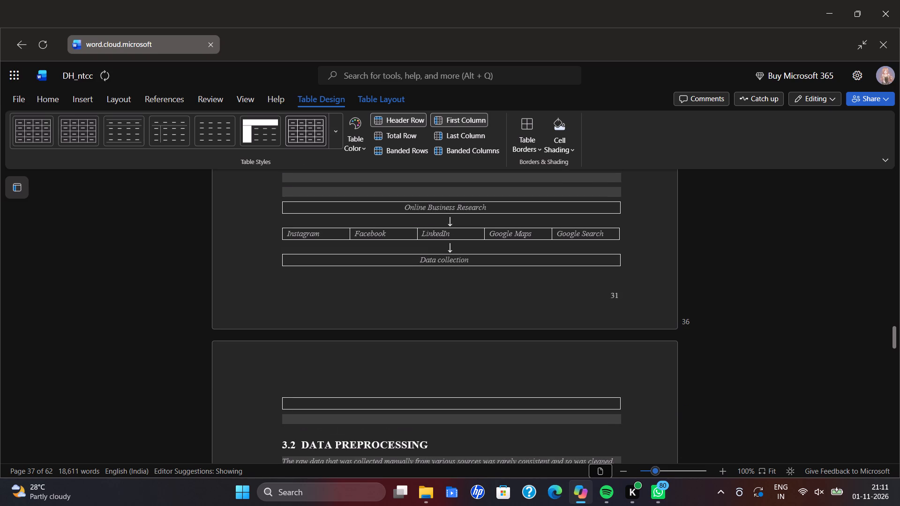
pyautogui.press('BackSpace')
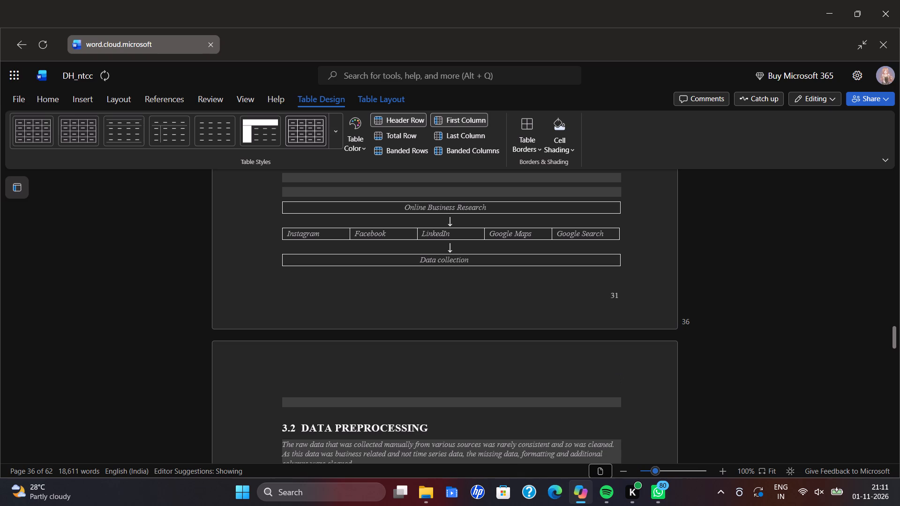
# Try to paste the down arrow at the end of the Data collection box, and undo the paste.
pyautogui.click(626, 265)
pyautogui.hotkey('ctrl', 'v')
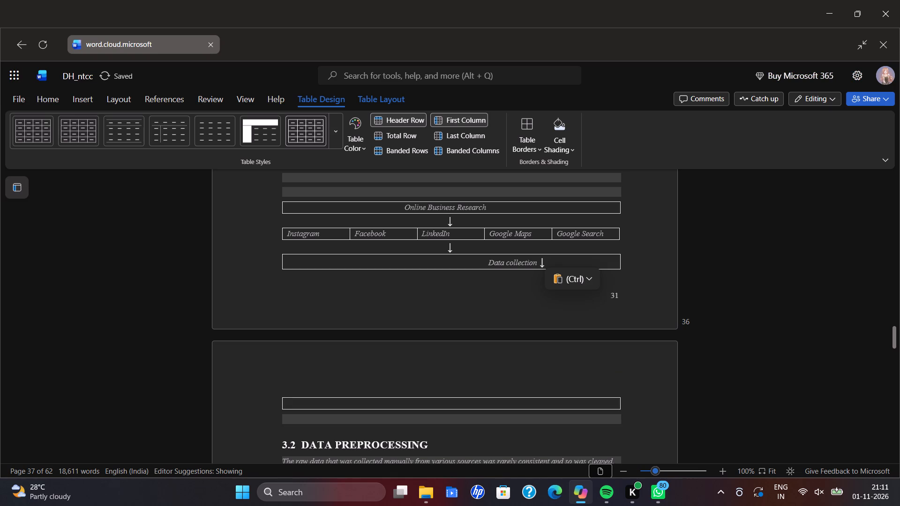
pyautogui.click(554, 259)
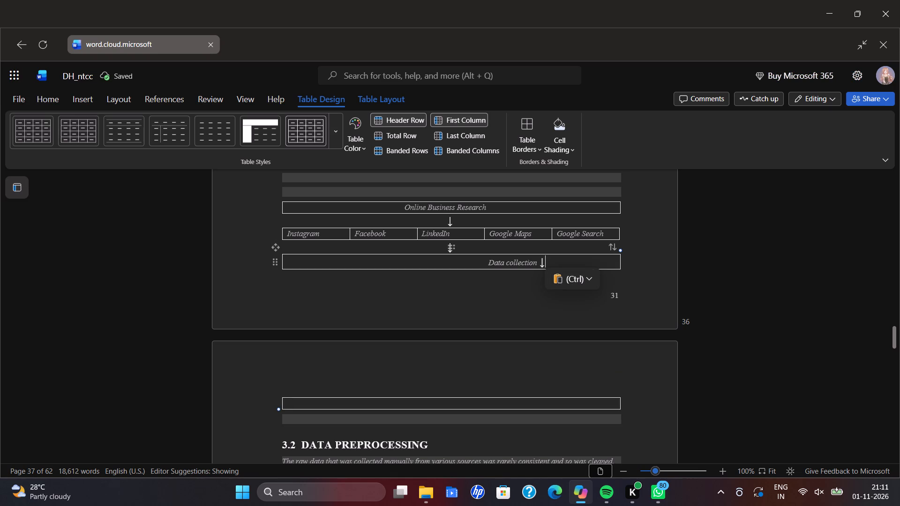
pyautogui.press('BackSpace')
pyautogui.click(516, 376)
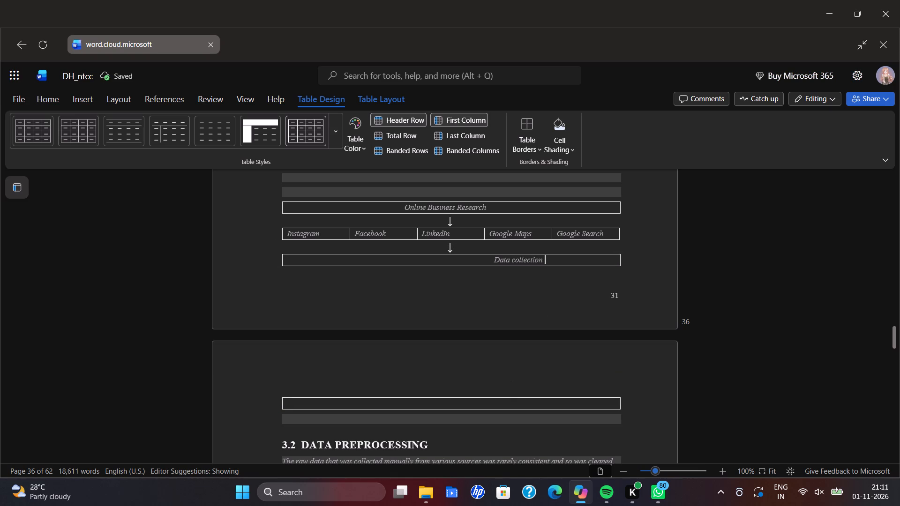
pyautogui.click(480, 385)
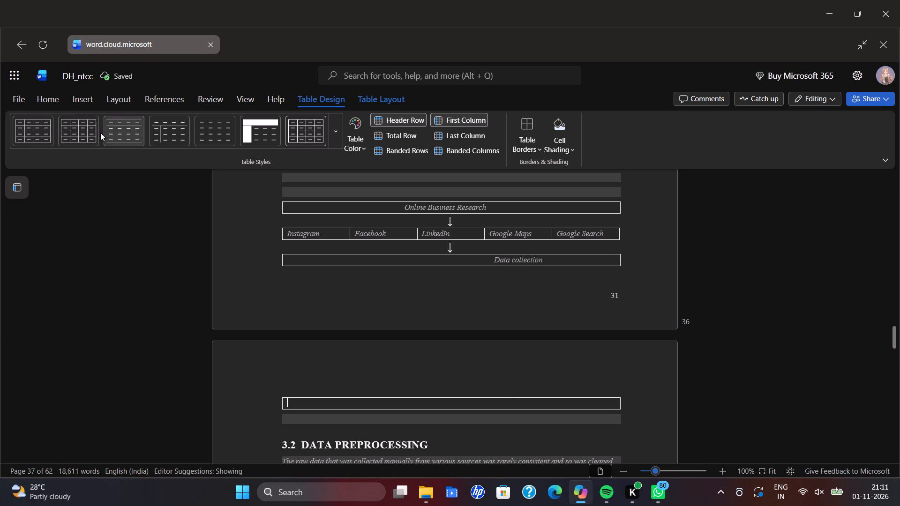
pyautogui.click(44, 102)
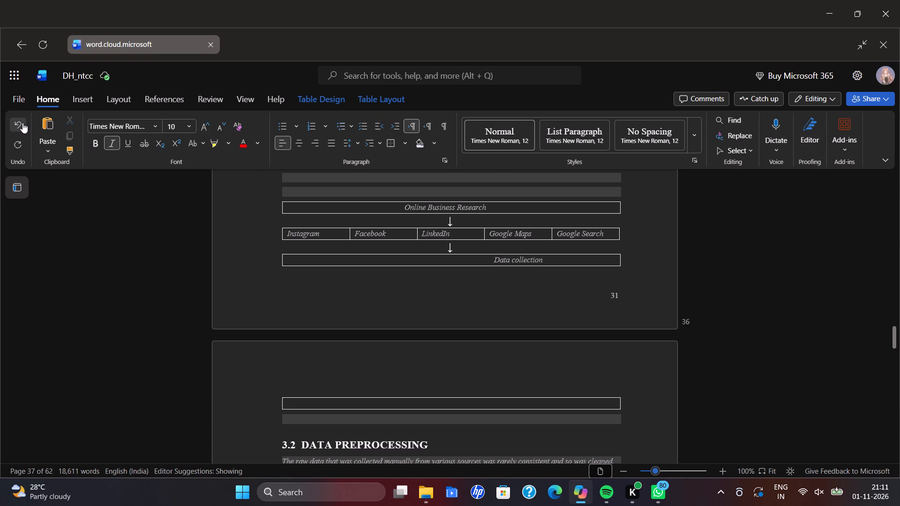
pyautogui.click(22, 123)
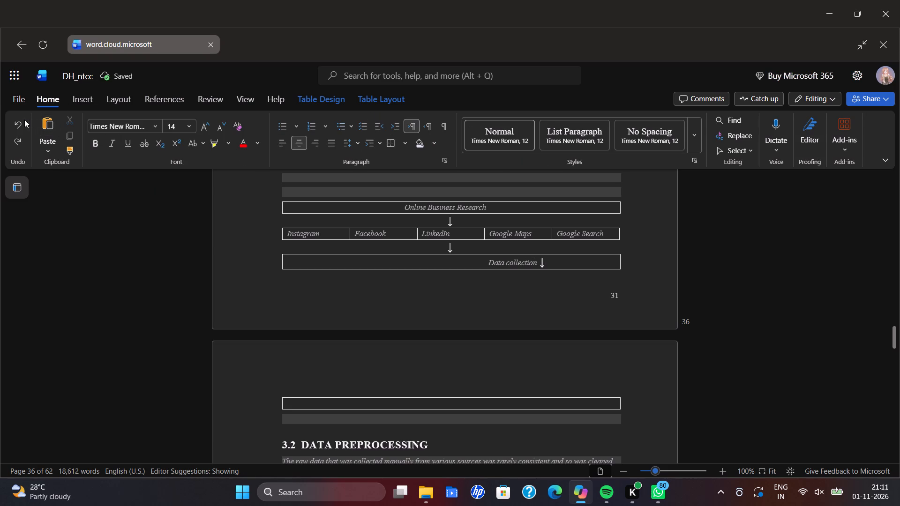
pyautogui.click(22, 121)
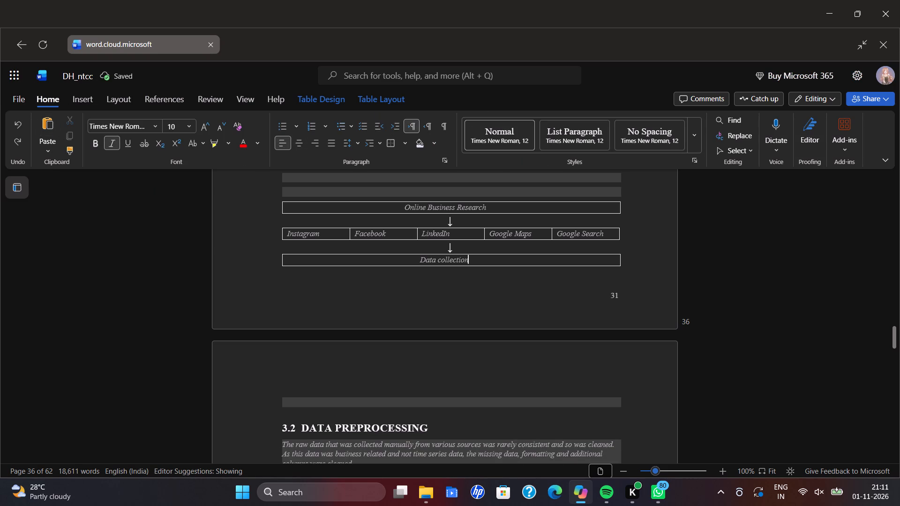
# Paste the down arrow on the empty line above the 3.2 DATA PREPROCESSING heading.
pyautogui.click(424, 410)
pyautogui.hotkey('ctrl', 'v')
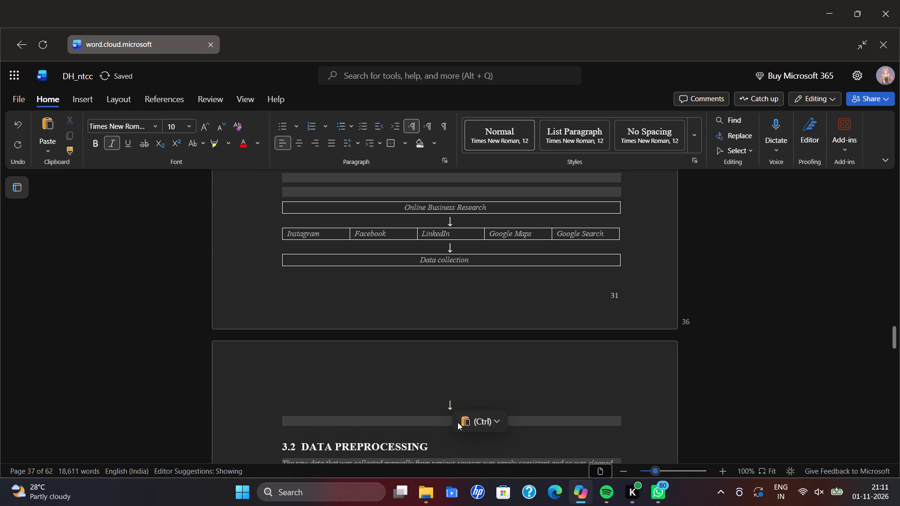
# Insert a one-cell table below the down arrow above the 3.2 DATA PREPROCESSING heading.
pyautogui.click(75, 104)
pyautogui.click(42, 119)
pyautogui.click(45, 124)
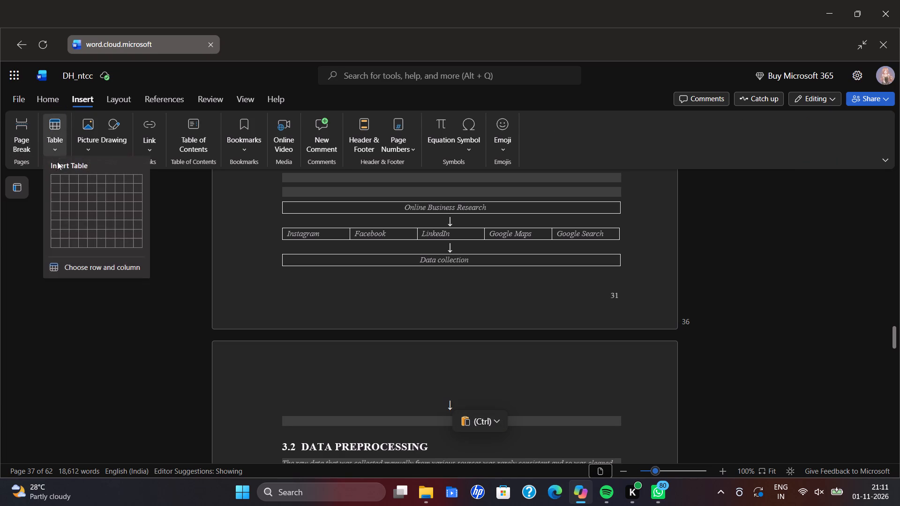
pyautogui.click(58, 179)
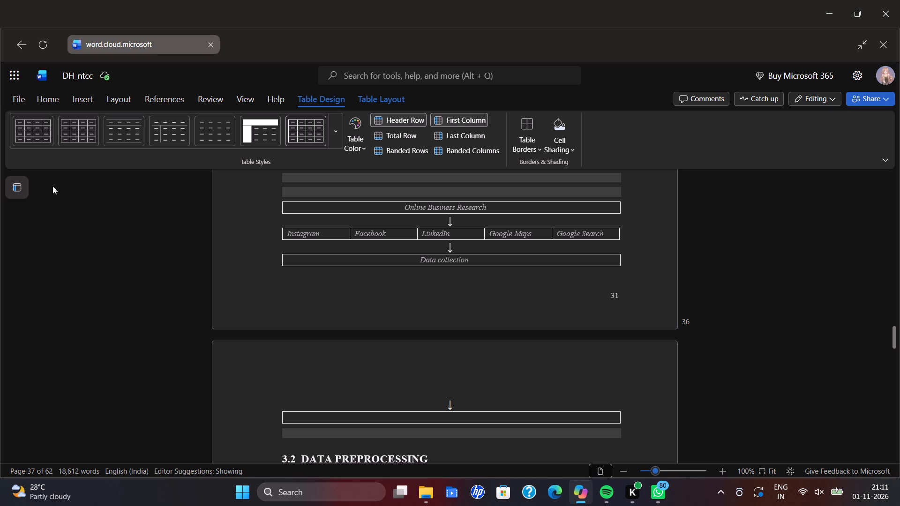
# Fill the new flowchart box with the text "Lead Records in Microsoft Excel".
pyautogui.press('l')
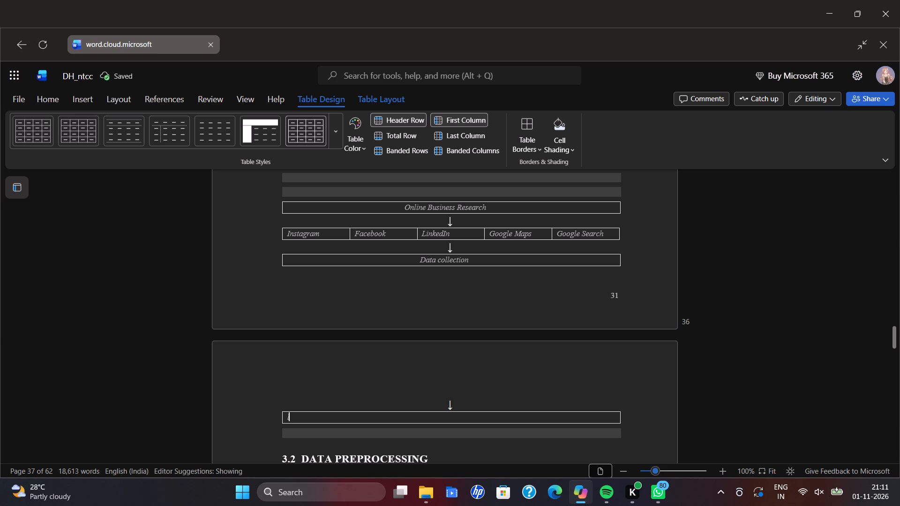
pyautogui.press('BackSpace')
pyautogui.write('Lead')
pyautogui.press('space')
pyautogui.write('Records in')
pyautogui.press('space')
pyautogui.hotkey('shift', 'e')
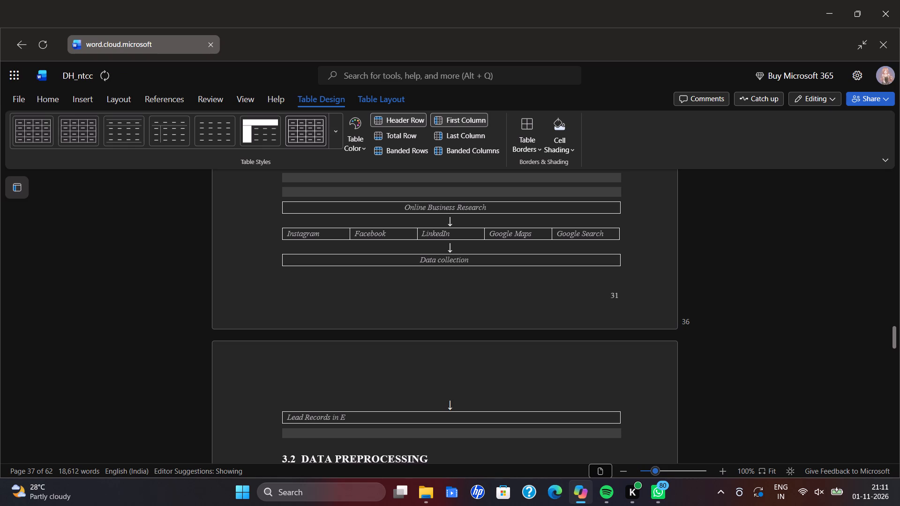
pyautogui.press('BackSpace')
pyautogui.write('Microsoft')
pyautogui.press('space')
pyautogui.write('Excel')
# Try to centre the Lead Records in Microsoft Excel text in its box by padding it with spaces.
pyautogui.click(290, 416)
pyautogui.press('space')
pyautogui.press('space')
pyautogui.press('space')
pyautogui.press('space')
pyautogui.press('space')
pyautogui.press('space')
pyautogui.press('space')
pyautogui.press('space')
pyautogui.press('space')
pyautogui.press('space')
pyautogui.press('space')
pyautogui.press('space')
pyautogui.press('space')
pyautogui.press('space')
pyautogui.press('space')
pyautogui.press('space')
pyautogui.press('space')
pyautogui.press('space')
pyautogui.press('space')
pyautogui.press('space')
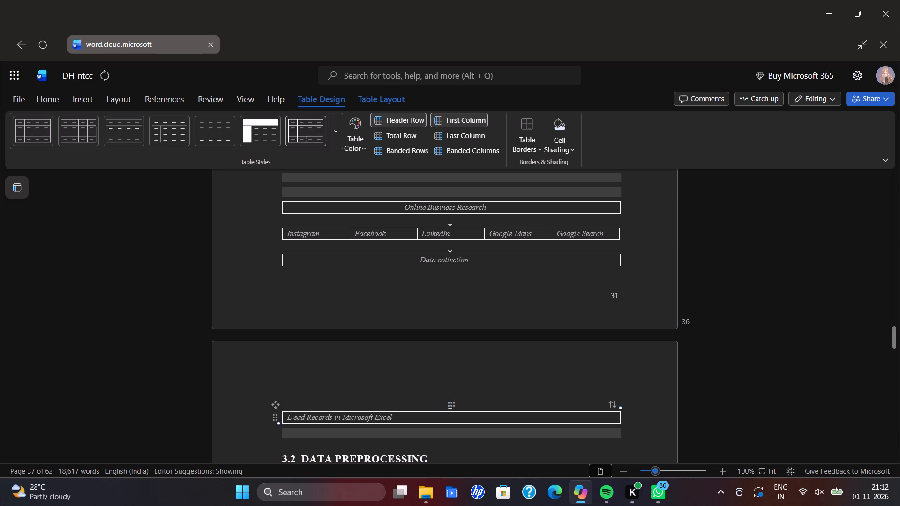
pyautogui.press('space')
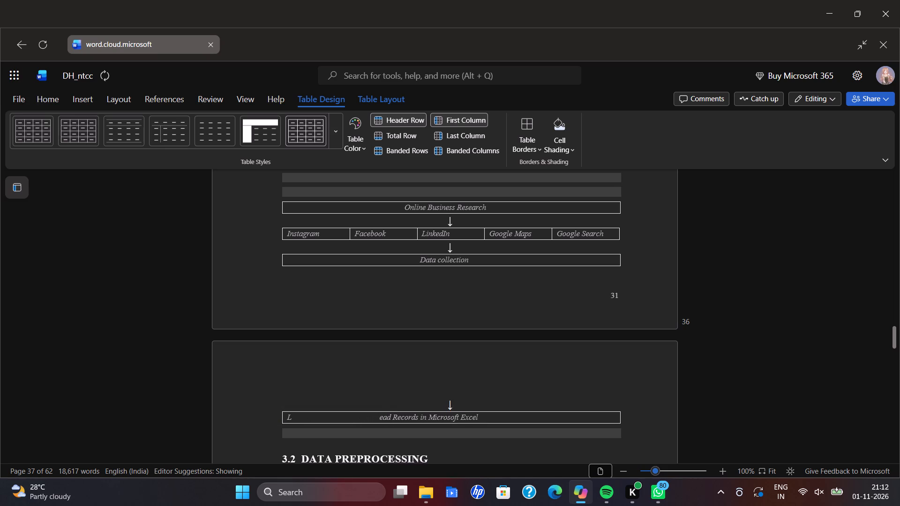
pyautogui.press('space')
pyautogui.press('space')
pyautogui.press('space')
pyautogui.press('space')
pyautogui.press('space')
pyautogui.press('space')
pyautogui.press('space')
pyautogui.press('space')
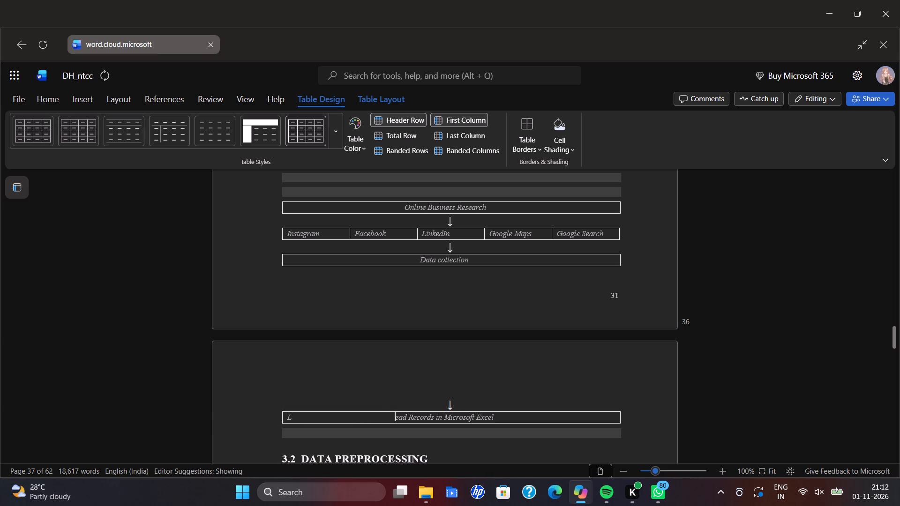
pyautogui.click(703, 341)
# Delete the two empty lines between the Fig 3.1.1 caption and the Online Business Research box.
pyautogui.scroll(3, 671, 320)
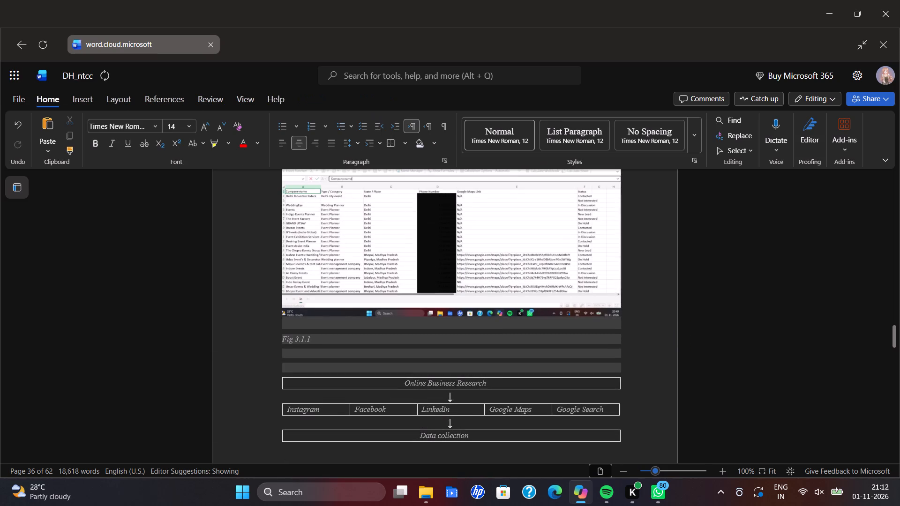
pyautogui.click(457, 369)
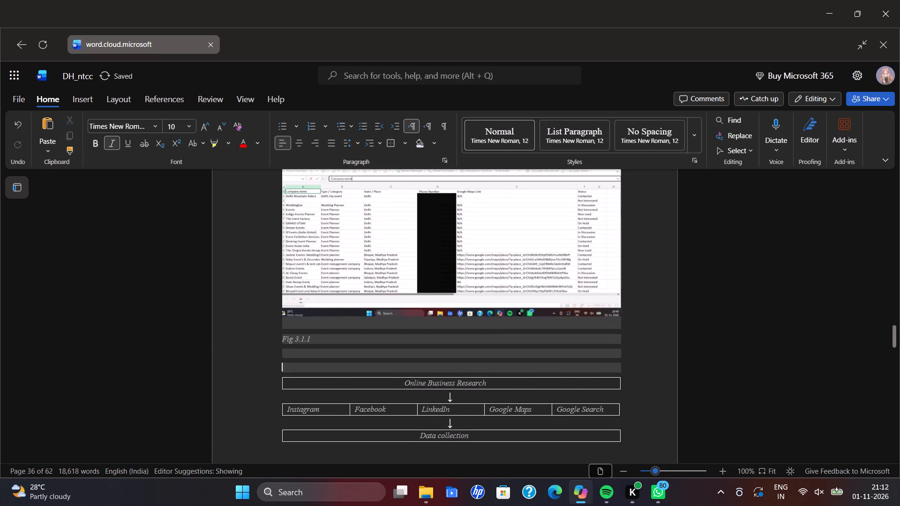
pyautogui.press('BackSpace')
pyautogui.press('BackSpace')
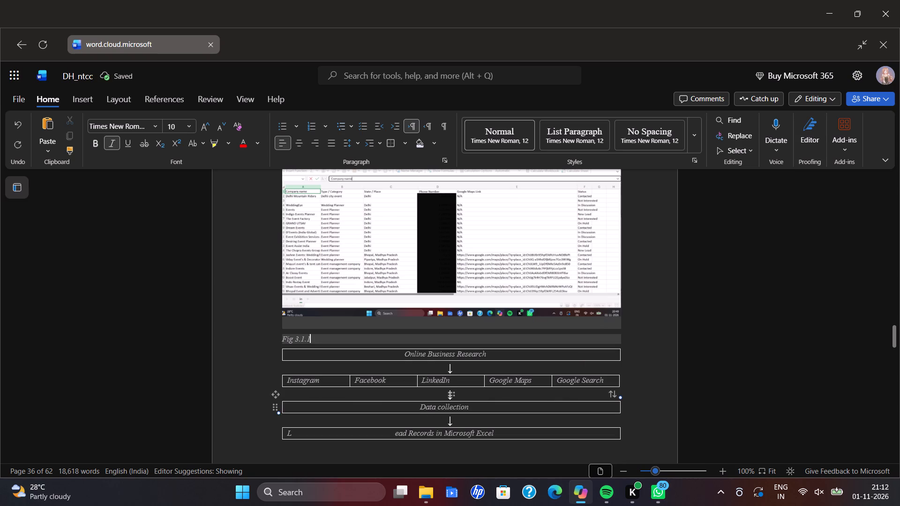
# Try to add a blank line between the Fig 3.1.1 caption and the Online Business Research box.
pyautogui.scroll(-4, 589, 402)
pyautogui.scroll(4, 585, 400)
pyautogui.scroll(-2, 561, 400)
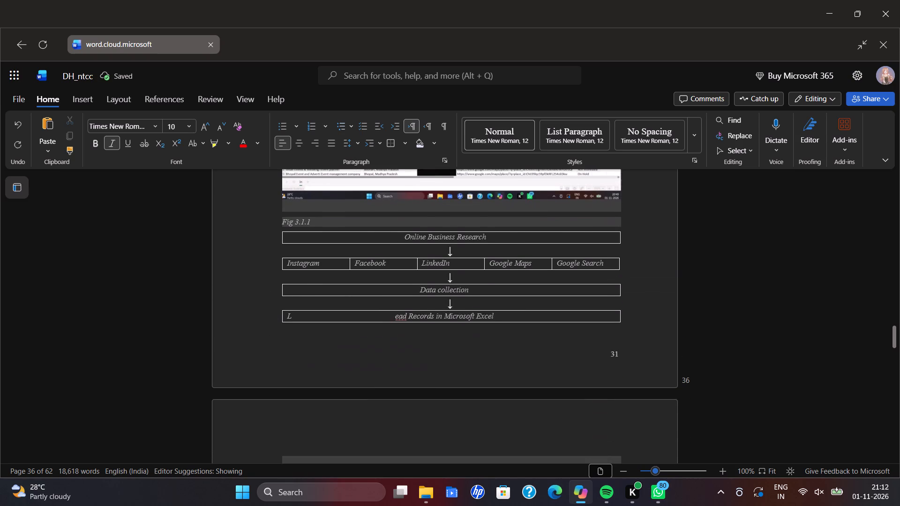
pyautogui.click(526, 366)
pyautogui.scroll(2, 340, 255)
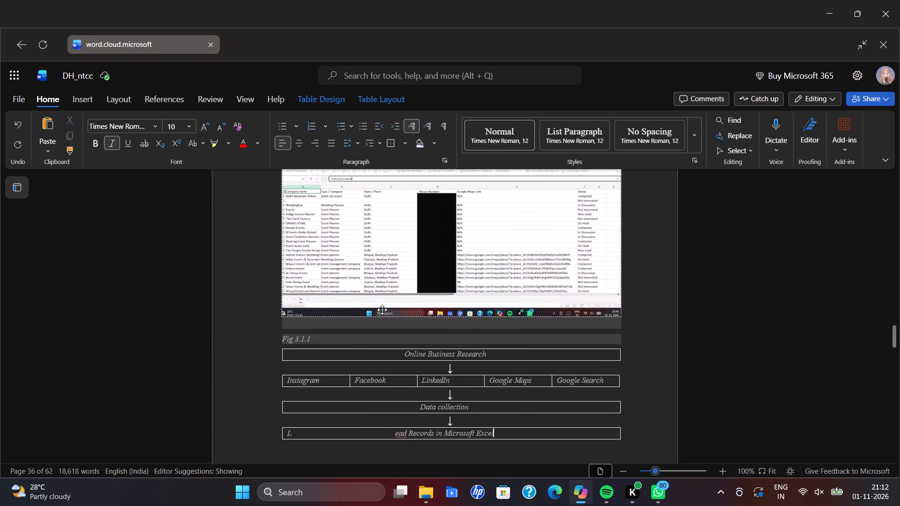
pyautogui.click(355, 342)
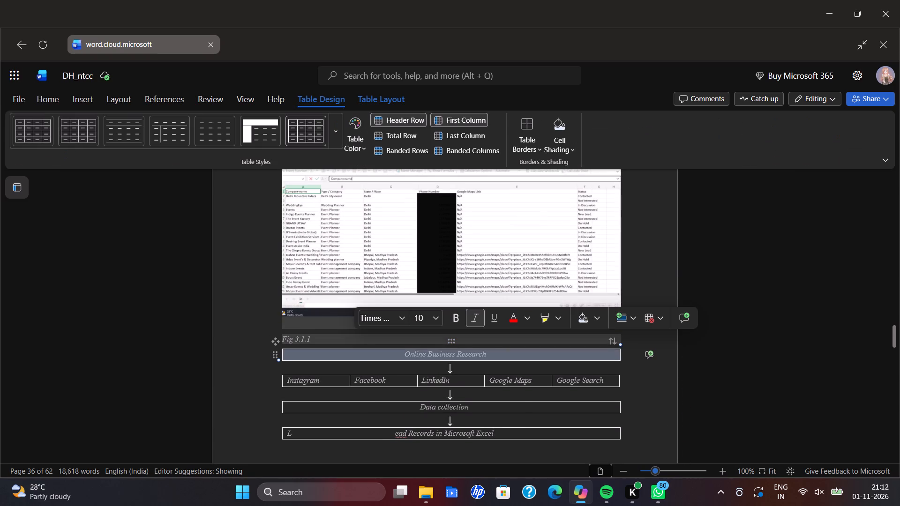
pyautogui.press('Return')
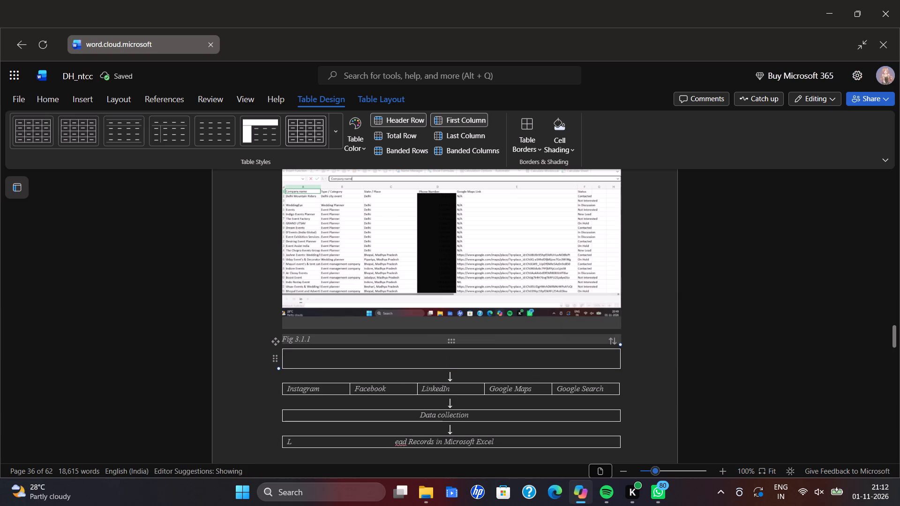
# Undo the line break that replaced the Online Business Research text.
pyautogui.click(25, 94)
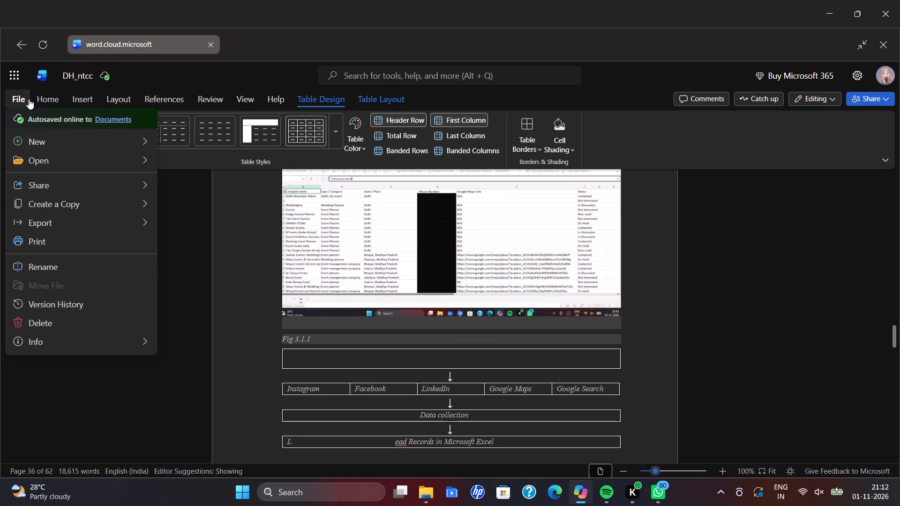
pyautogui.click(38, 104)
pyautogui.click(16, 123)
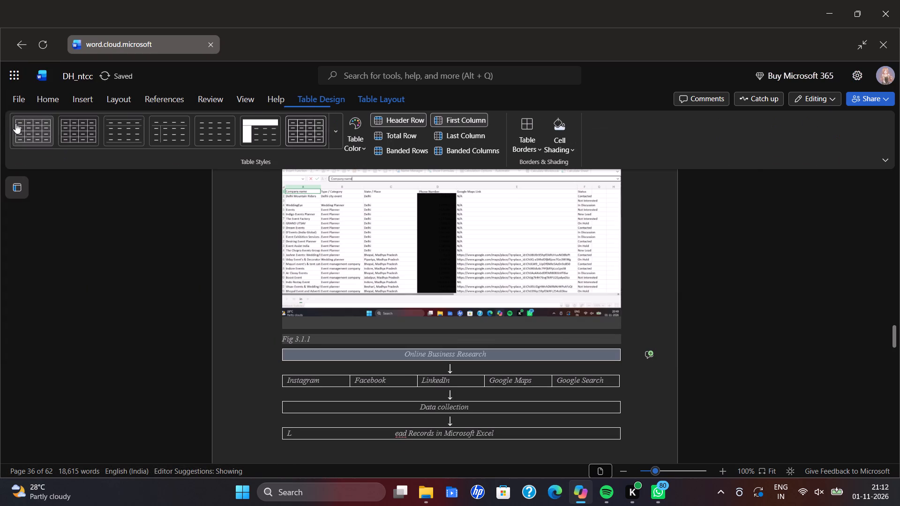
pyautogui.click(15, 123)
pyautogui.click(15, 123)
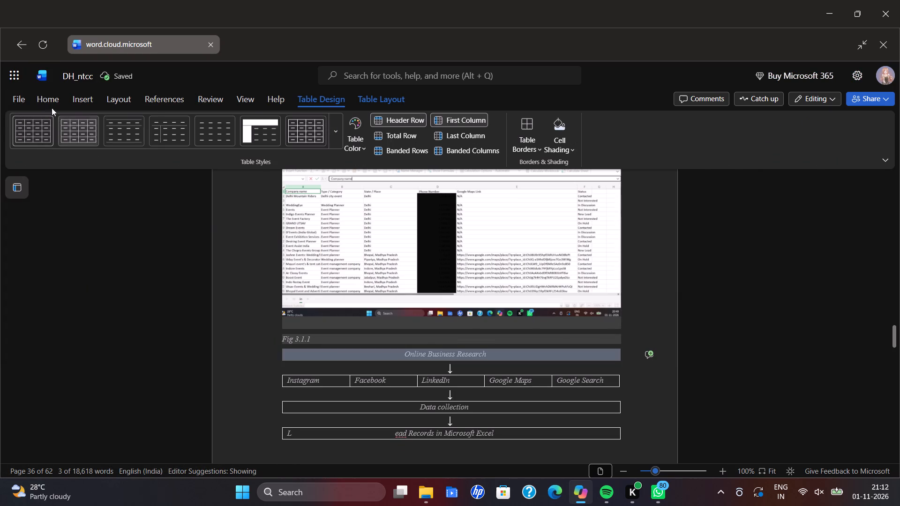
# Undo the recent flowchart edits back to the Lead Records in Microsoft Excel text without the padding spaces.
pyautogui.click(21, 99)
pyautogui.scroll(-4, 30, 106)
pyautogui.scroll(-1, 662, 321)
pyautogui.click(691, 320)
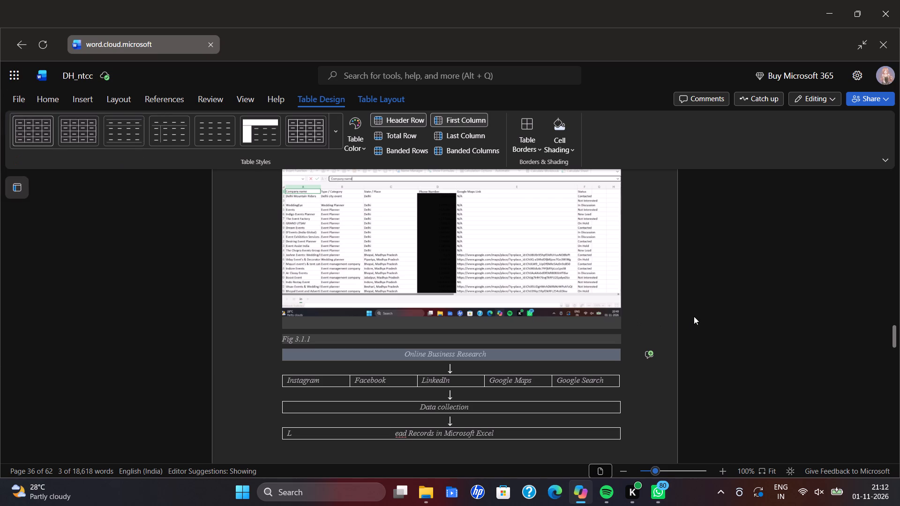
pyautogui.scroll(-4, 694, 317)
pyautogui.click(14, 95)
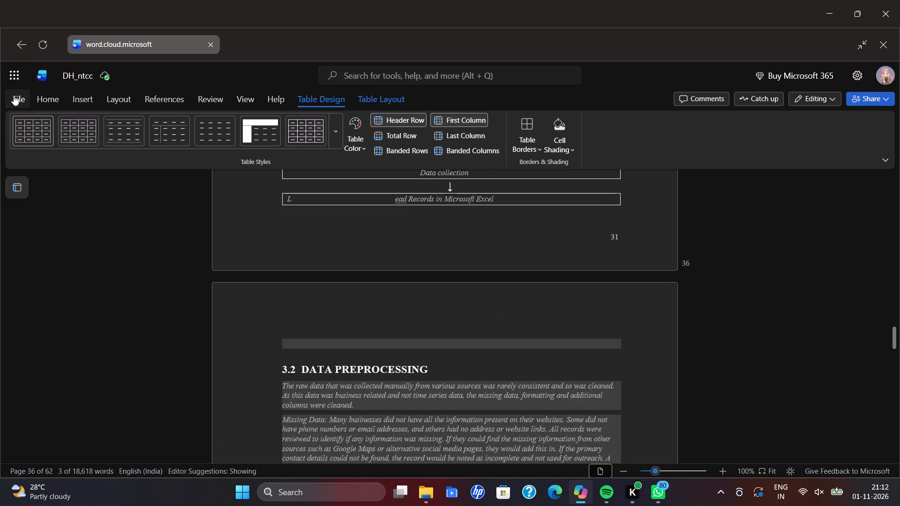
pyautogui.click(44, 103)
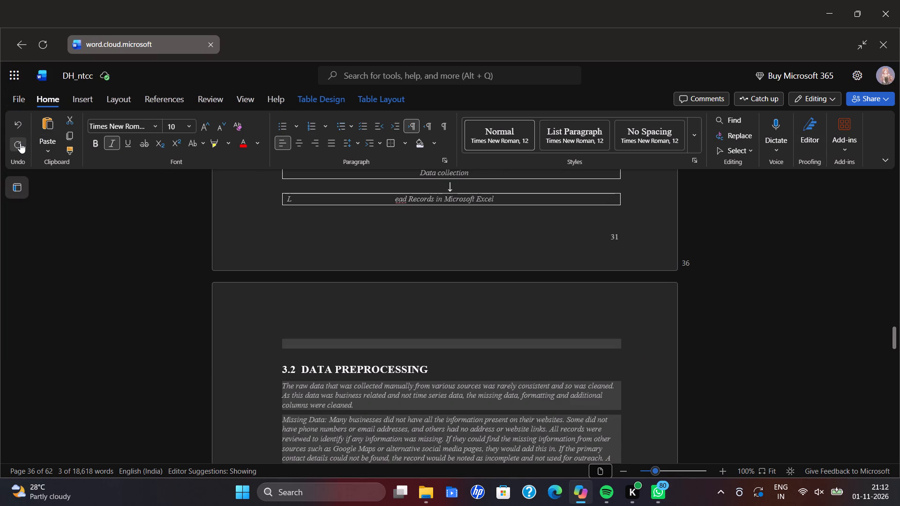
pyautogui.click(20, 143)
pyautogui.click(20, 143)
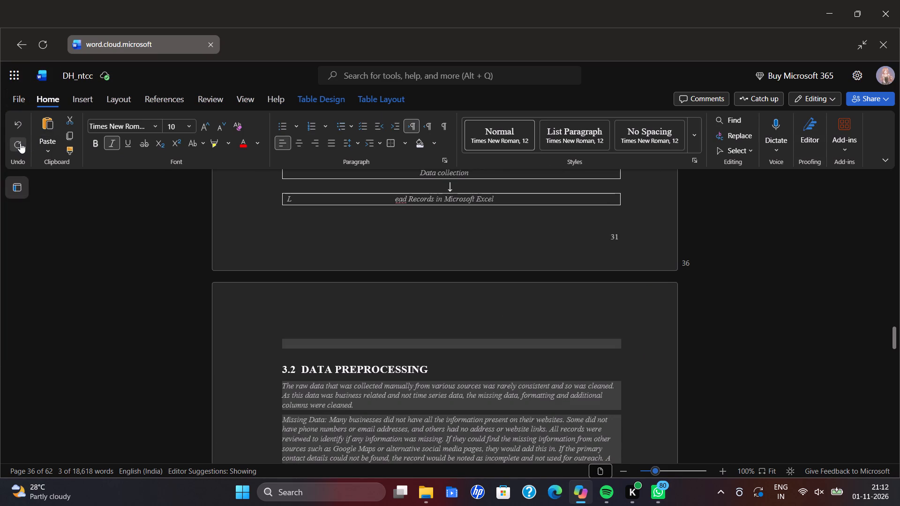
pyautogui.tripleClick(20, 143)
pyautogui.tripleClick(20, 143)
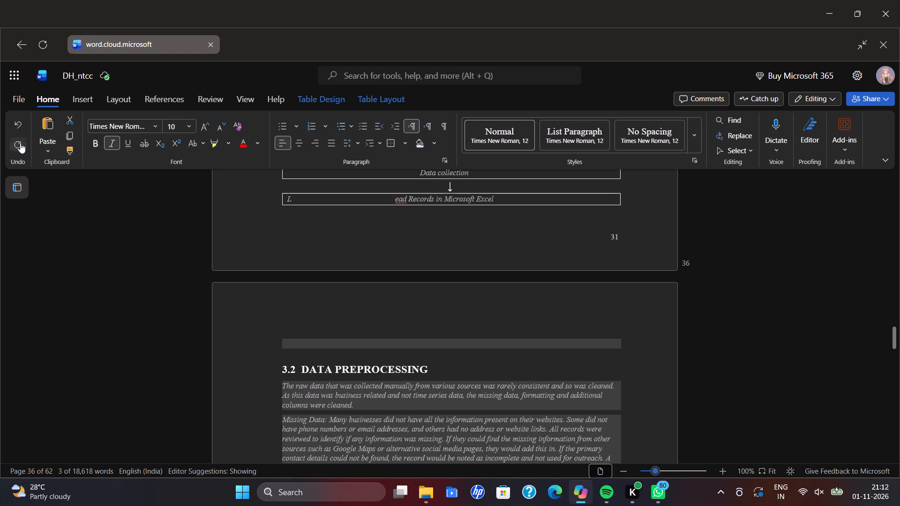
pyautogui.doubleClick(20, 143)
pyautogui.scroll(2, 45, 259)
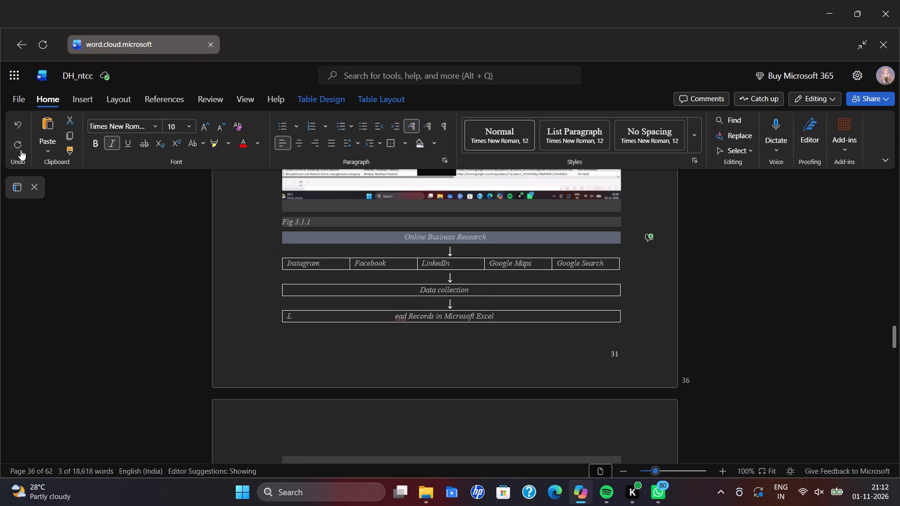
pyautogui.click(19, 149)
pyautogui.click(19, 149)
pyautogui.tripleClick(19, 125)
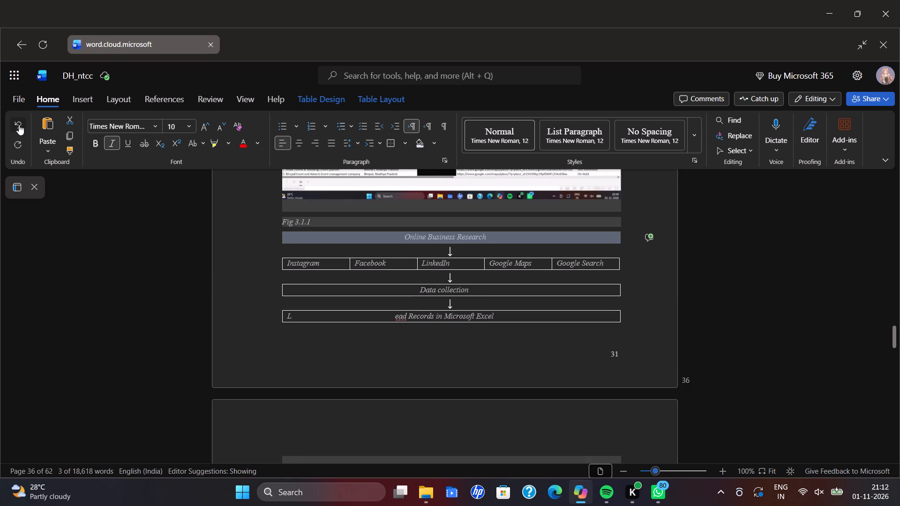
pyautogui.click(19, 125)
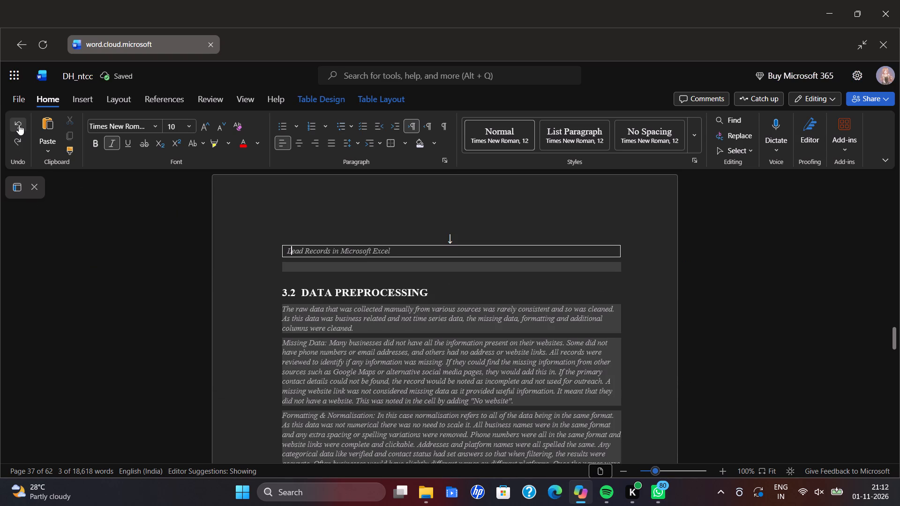
# Add a new blank line below the Lead Records in Microsoft Excel box, above the 3.2 Data Preprocessing heading.
pyautogui.scroll(1, 19, 125)
pyautogui.click(711, 275)
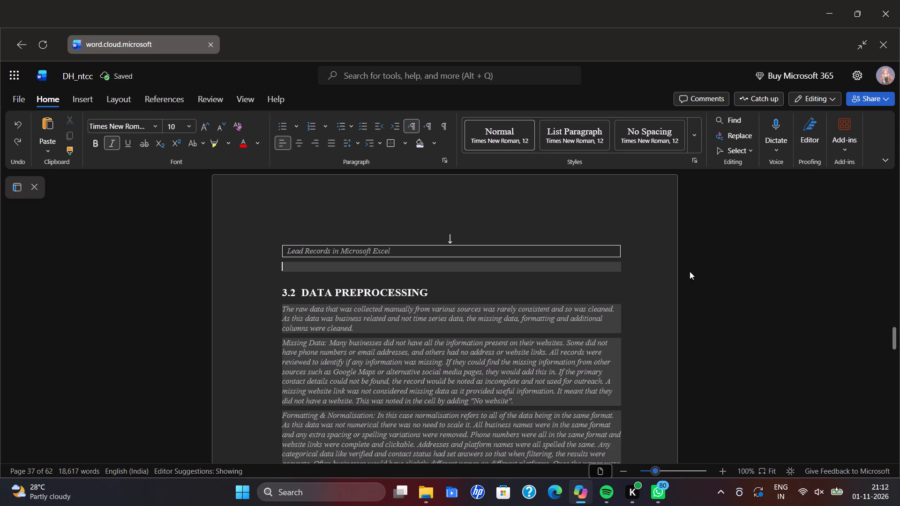
pyautogui.scroll(1, 168, 305)
pyautogui.press('space')
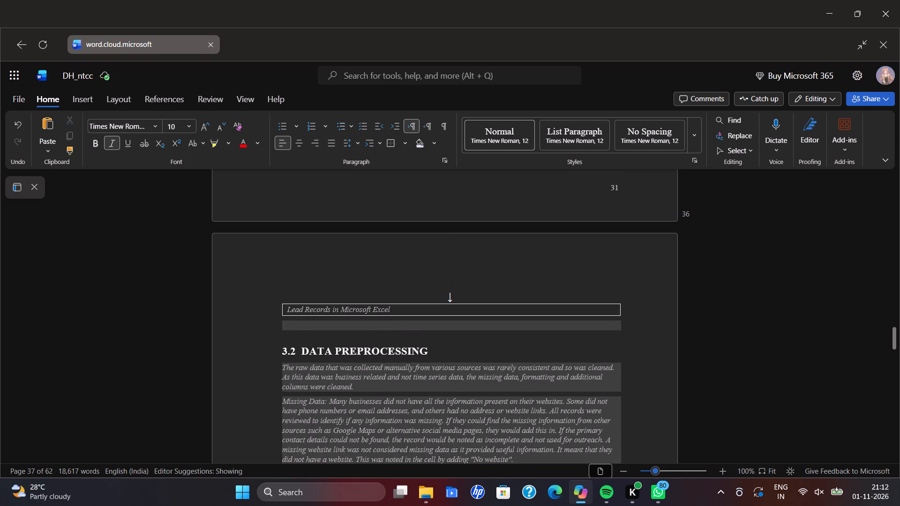
pyautogui.press('Return')
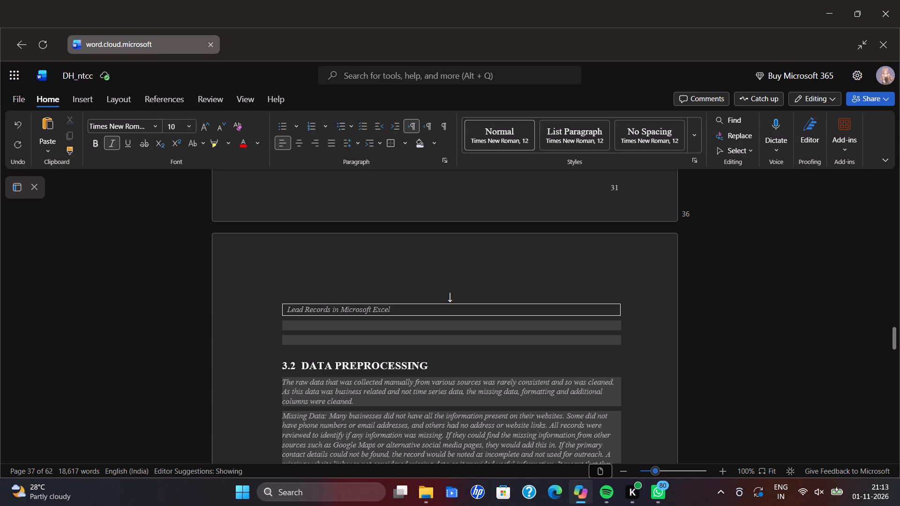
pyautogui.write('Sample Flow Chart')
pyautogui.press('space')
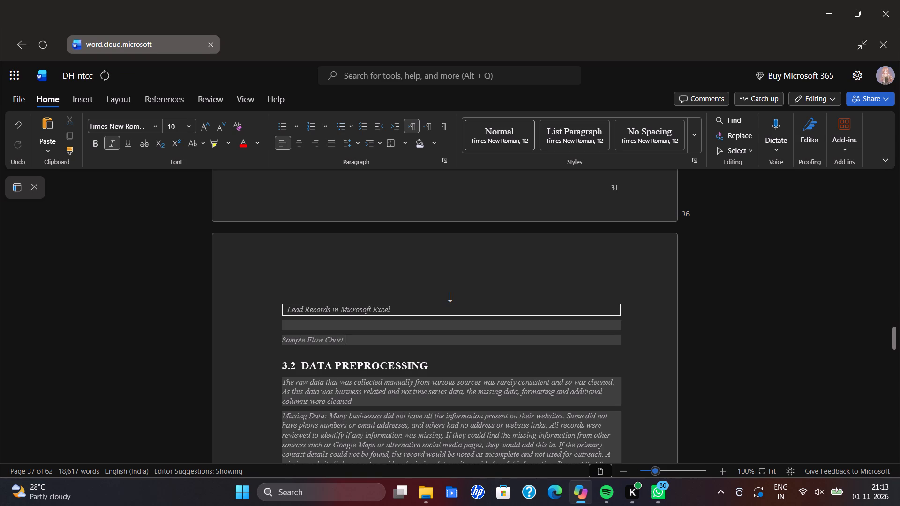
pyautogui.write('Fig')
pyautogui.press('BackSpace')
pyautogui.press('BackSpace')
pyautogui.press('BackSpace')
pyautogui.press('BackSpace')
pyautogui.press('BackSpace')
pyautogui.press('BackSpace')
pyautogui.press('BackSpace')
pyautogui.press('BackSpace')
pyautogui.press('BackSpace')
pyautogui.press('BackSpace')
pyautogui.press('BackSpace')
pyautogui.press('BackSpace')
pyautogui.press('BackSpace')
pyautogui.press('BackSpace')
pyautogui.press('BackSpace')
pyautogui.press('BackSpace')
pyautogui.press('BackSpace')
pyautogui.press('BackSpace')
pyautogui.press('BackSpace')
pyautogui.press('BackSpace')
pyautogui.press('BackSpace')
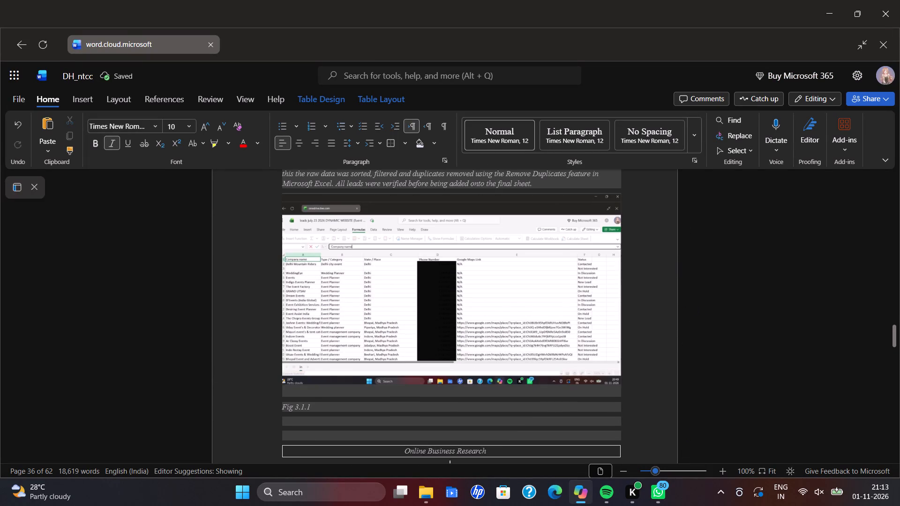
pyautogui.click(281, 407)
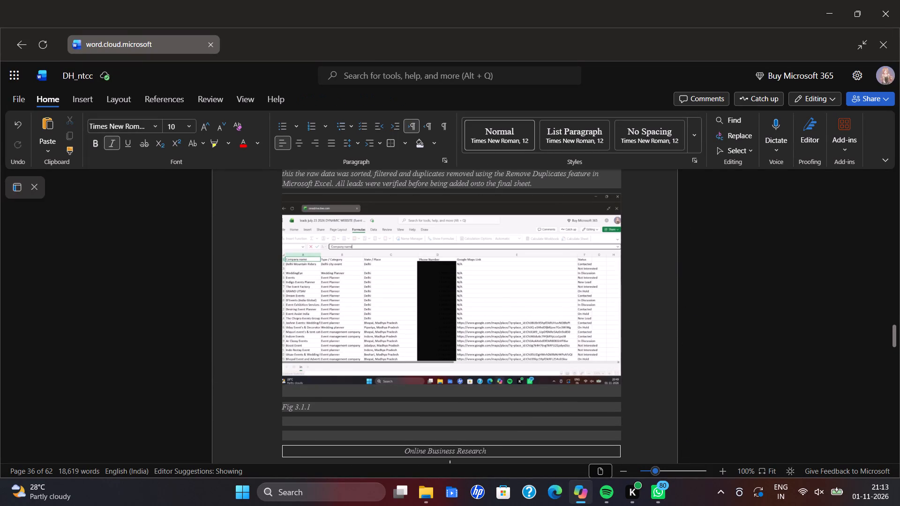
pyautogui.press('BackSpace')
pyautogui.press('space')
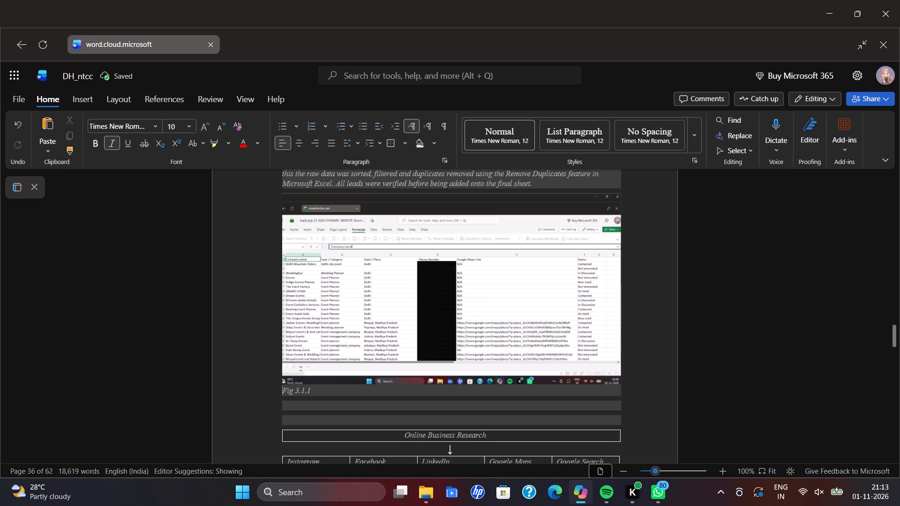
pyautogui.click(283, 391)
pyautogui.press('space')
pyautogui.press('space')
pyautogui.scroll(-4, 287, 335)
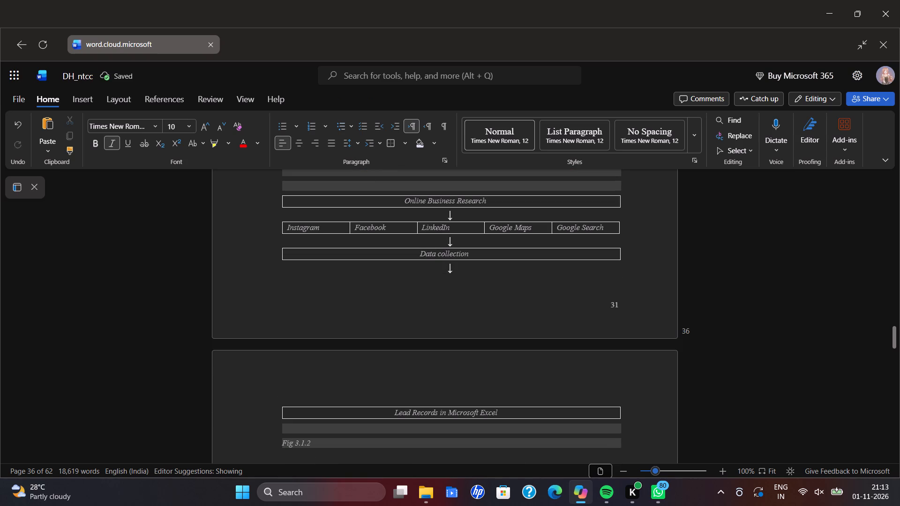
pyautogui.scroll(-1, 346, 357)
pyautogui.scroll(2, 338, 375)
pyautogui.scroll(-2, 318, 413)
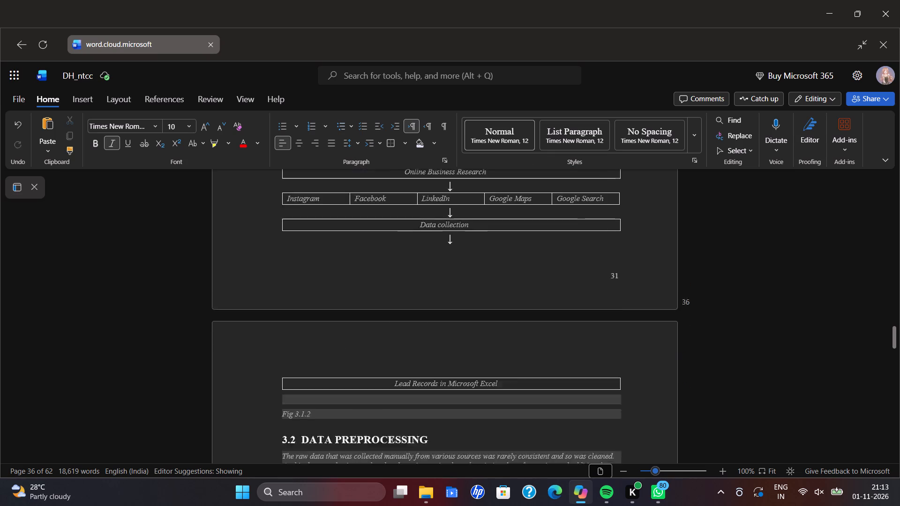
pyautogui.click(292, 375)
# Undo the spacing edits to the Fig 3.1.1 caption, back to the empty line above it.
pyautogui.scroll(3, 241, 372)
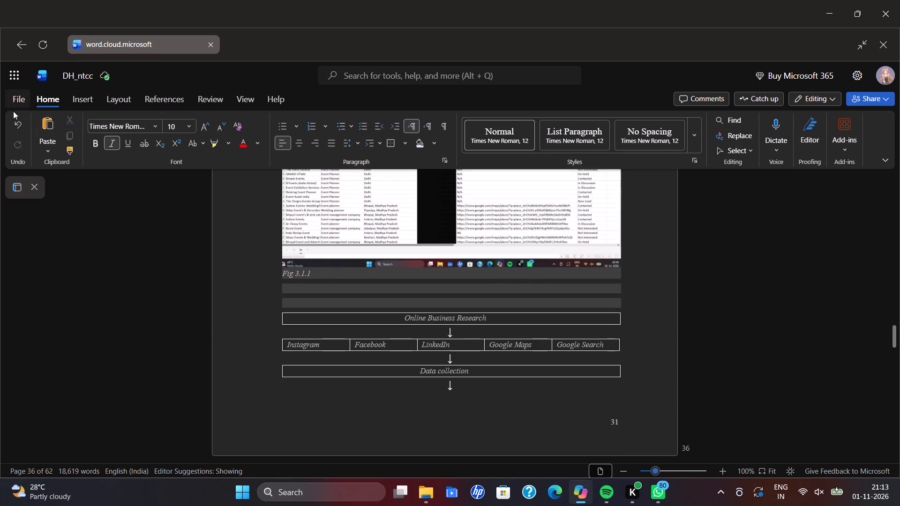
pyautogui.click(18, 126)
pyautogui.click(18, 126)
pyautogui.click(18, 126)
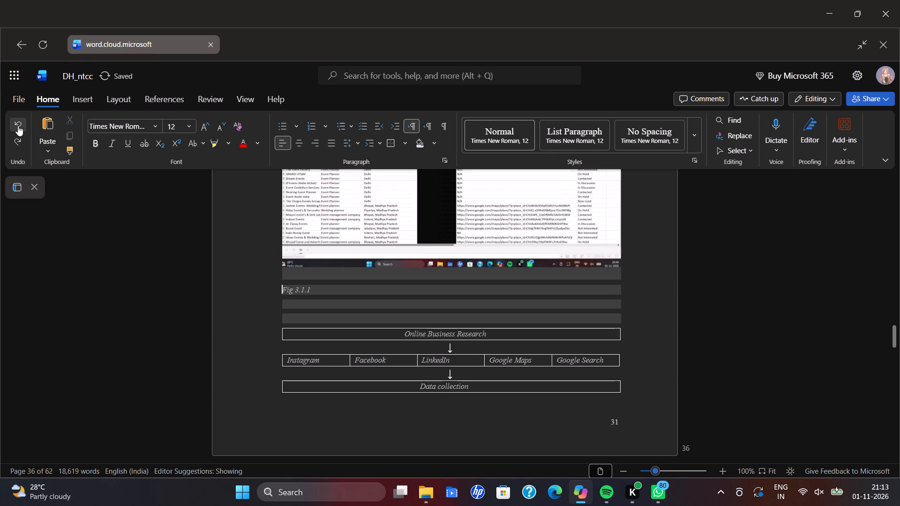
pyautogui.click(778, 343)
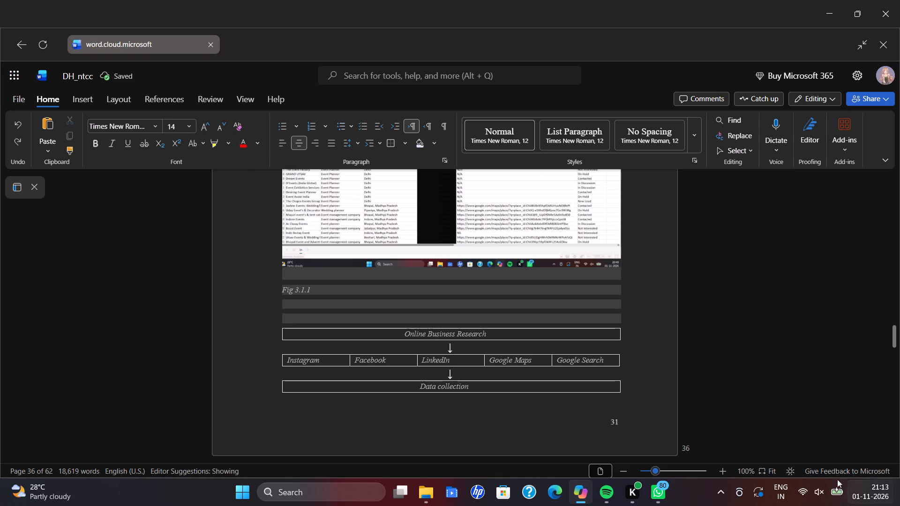
# Replace the "[ Insert Figure 3.2 — Data Preprocessing Pipeline ]" placeholder with two blank lines above section 3.3.
pyautogui.scroll(-3, 651, 294)
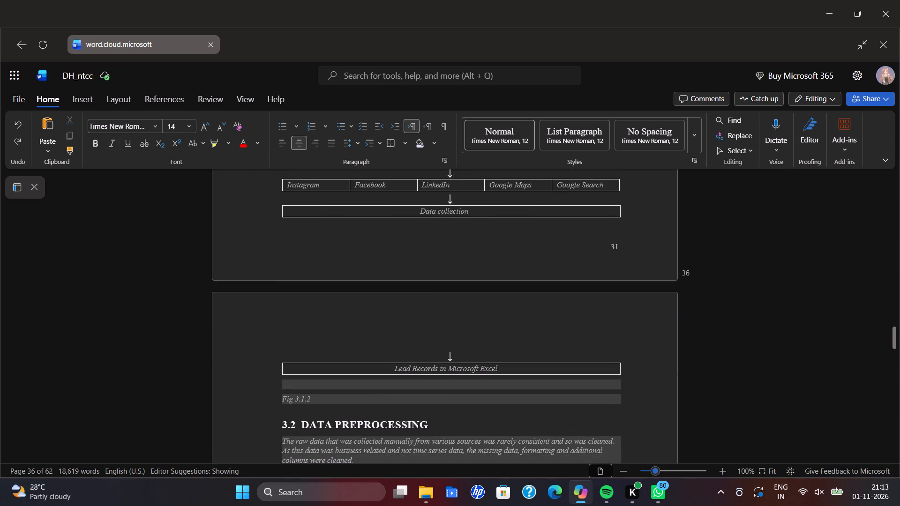
pyautogui.scroll(-4, 685, 309)
pyautogui.scroll(6, 686, 309)
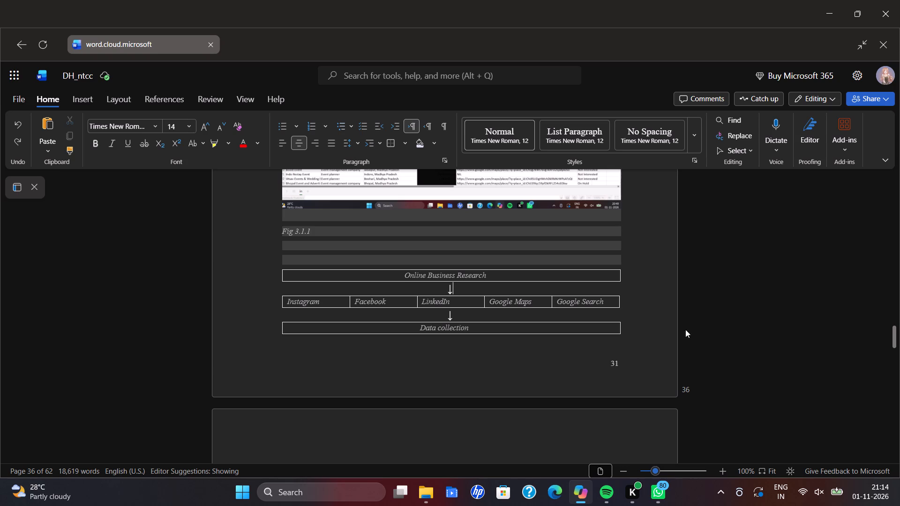
pyautogui.scroll(-7, 691, 332)
pyautogui.scroll(-3, 552, 272)
pyautogui.scroll(-1, 477, 274)
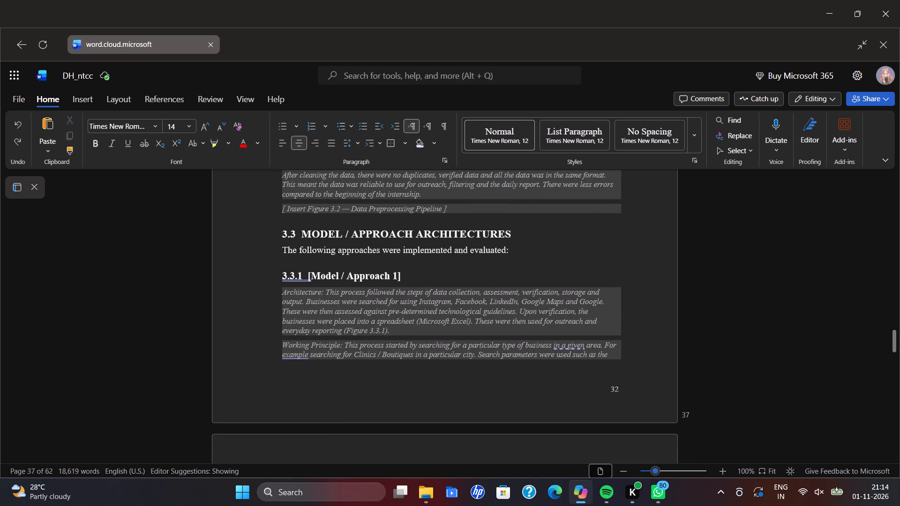
pyautogui.scroll(2, 285, 213)
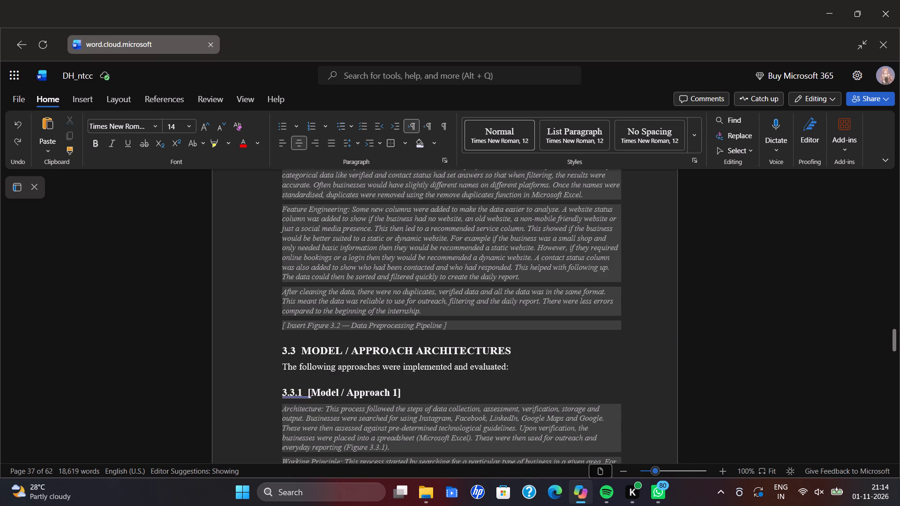
pyautogui.moveTo(281, 326); pyautogui.dragTo(456, 324)
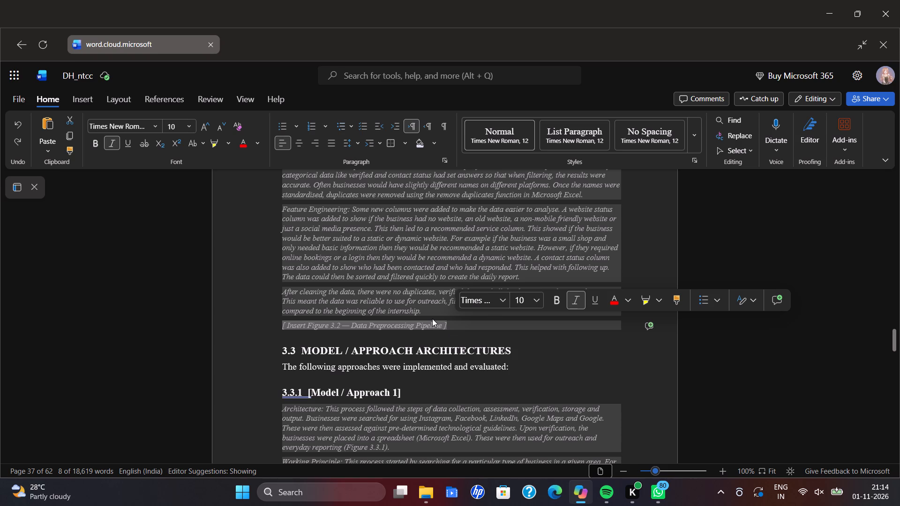
pyautogui.press('Return')
pyautogui.press('Return')
pyautogui.press('BackSpace')
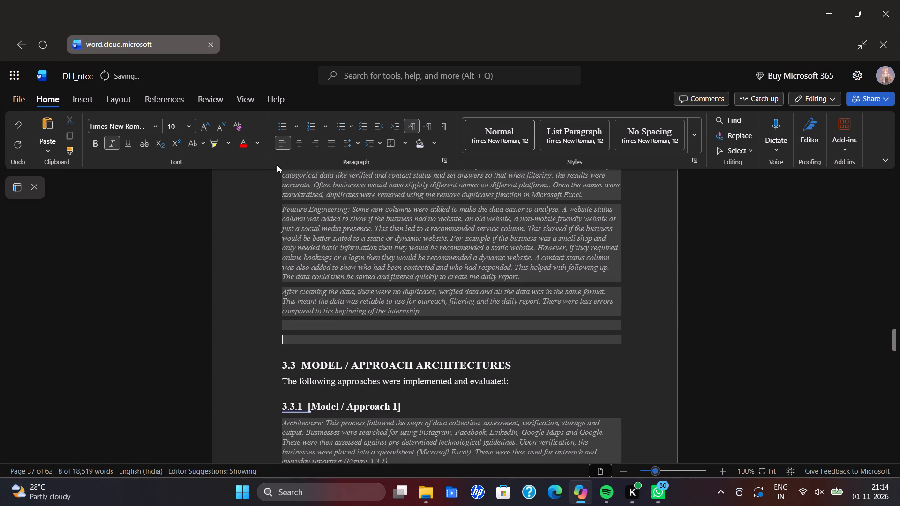
# Insert a 1x1 table on the second blank line above section 3.3 and fill it with Raw Business Data.
pyautogui.click(74, 98)
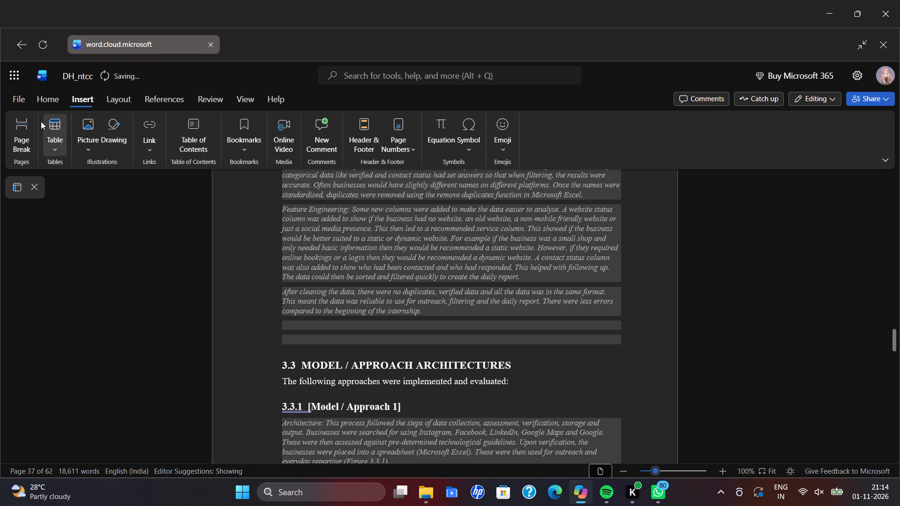
pyautogui.click(52, 126)
pyautogui.click(52, 178)
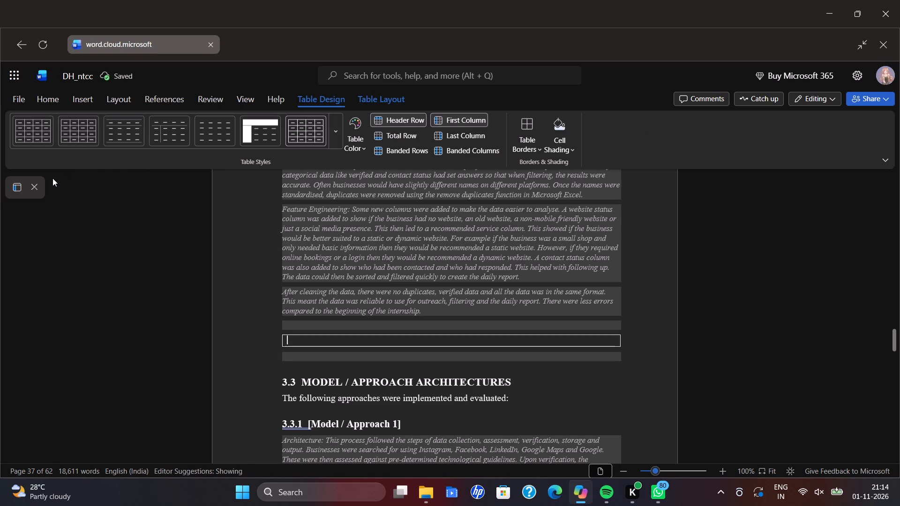
pyautogui.hotkey('shift', 'r')
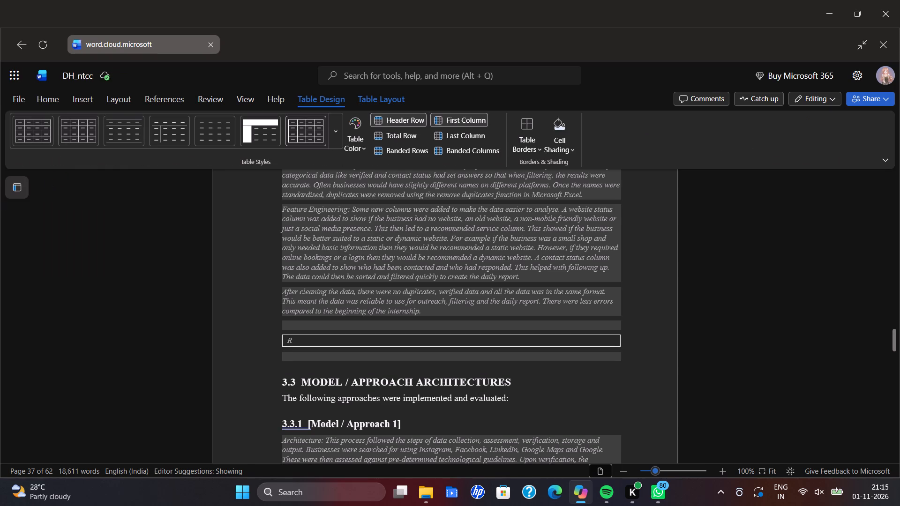
pyautogui.write('aw')
pyautogui.press('space')
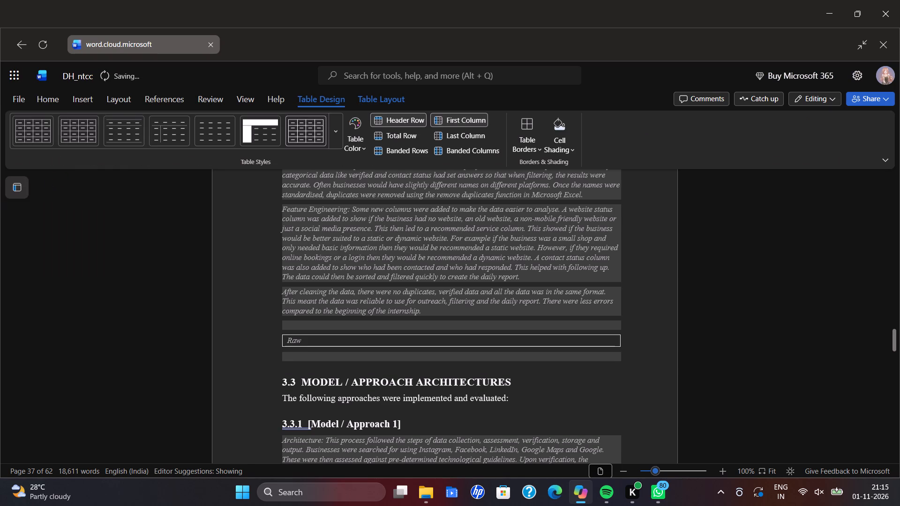
pyautogui.hotkey('shift', 'b')
pyautogui.press('u')
pyautogui.write('siness')
pyautogui.press('space')
pyautogui.write('Data')
# Paste the copied down arrow on the line below the Raw Business Data box.
pyautogui.click(303, 361)
pyautogui.hotkey('ctrl', 'v')
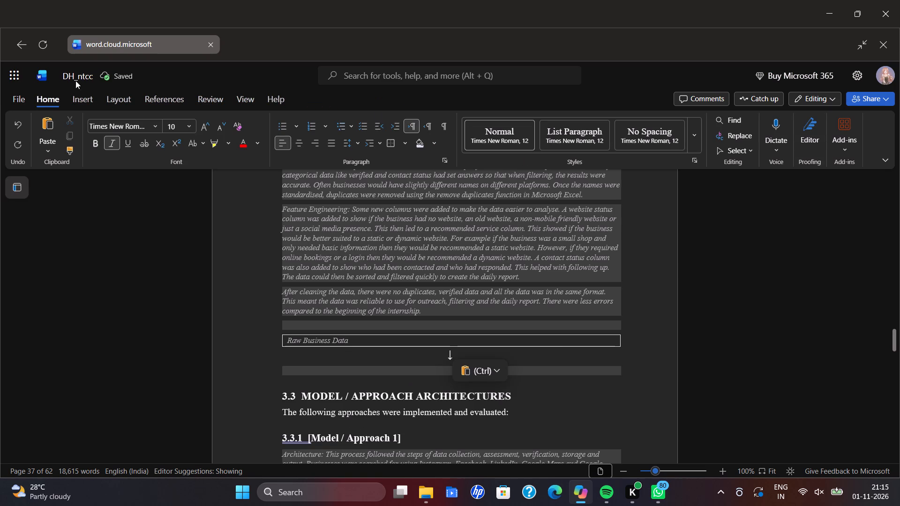
# Insert a 1x1 table below the first arrow and fill it with Missing information check.
pyautogui.click(75, 97)
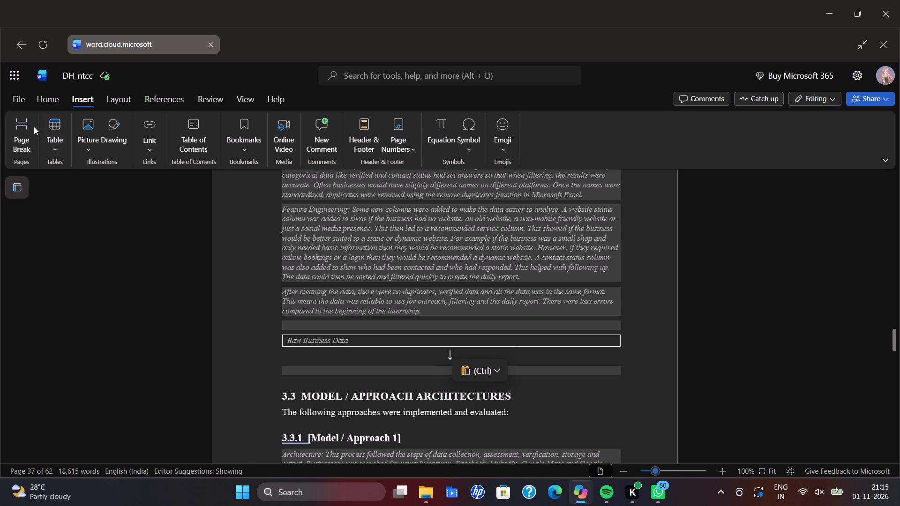
pyautogui.click(54, 126)
pyautogui.click(56, 183)
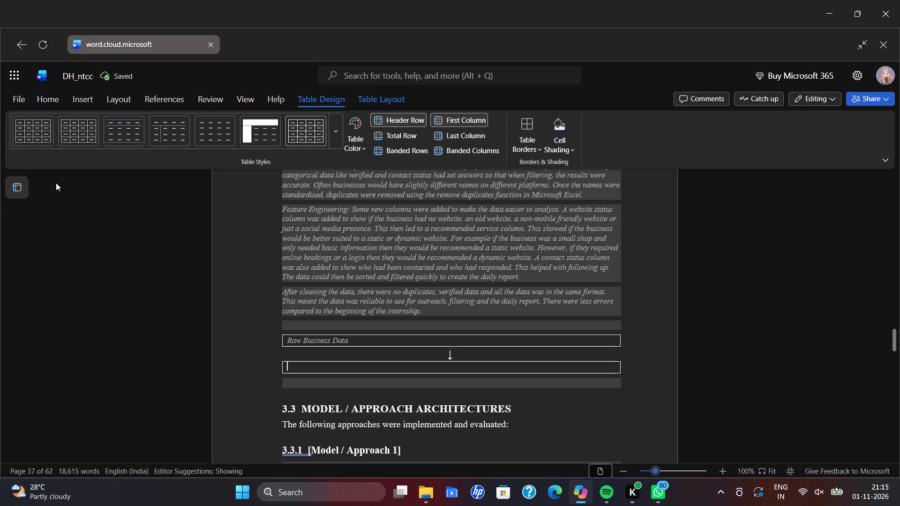
pyautogui.write('Missin')
pyautogui.press('g')
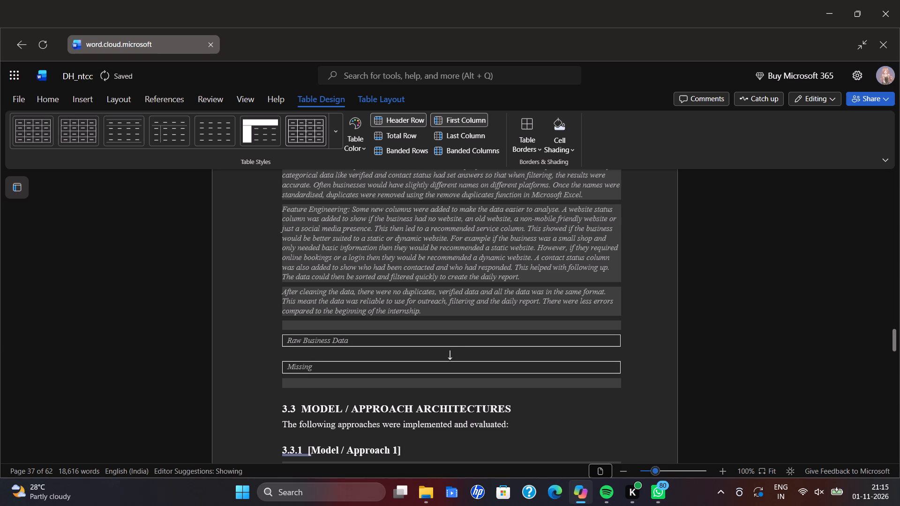
pyautogui.press('space')
pyautogui.write('u')
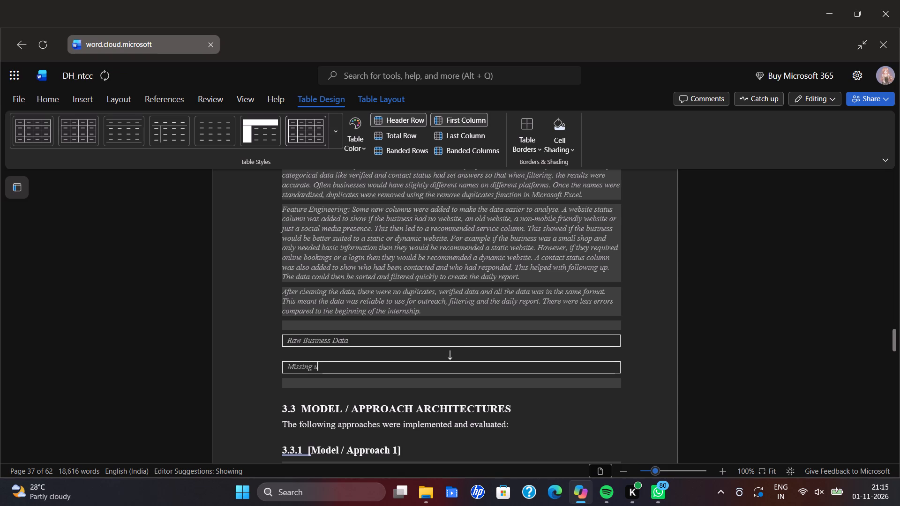
pyautogui.press('BackSpace')
pyautogui.write('inf')
pyautogui.write('ormatip')
pyautogui.press('BackSpace')
pyautogui.write('on')
pyautogui.press('space')
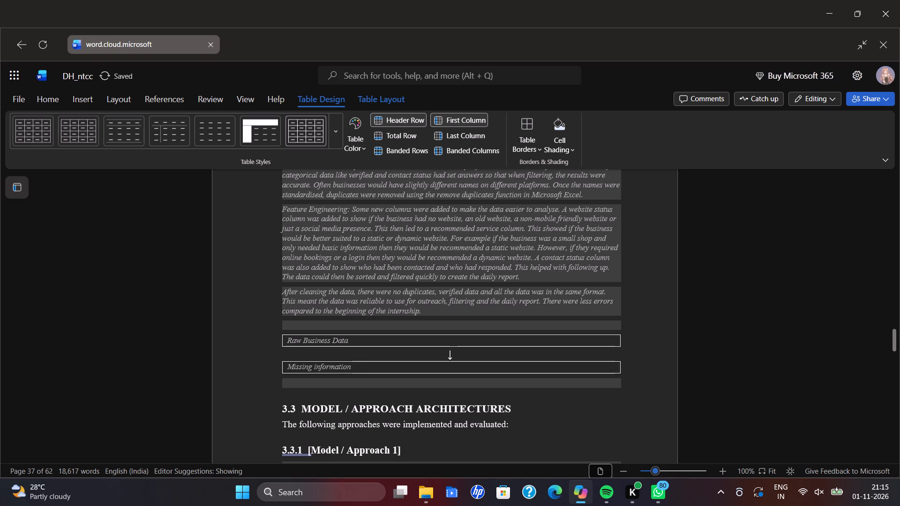
pyautogui.write('ch')
pyautogui.write('ec')
pyautogui.press('k')
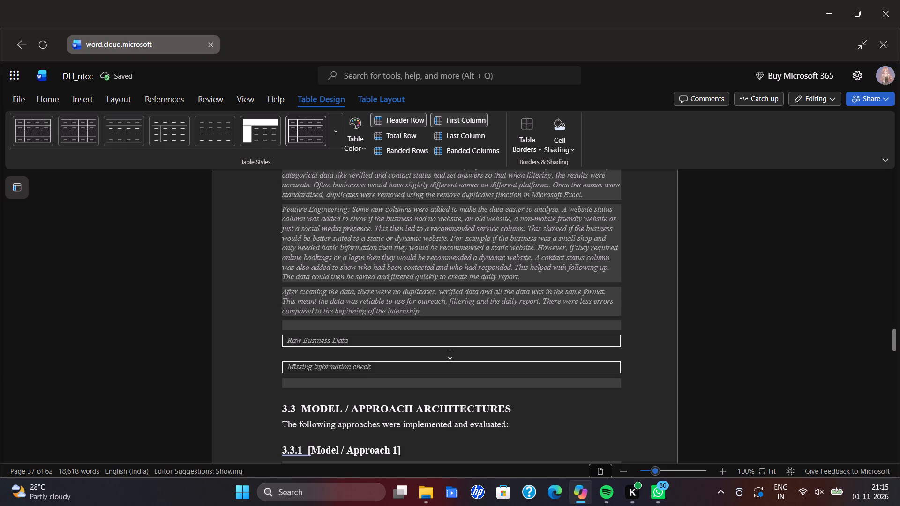
# Paste the copied down arrow on the line below the Missing information check box.
pyautogui.press('Down')
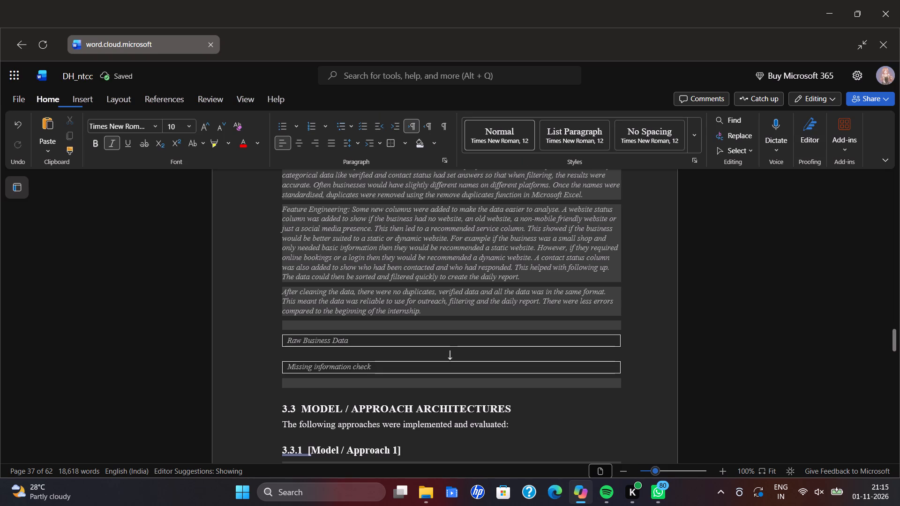
pyautogui.hotkey('ctrl', 'v')
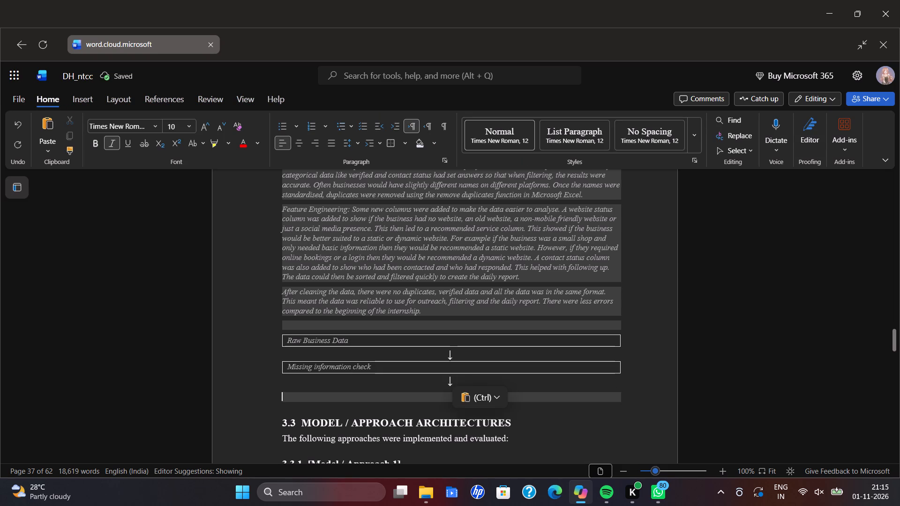
# Insert a 1x1 table below the second arrow and fill it with Formatting and Standardisation.
pyautogui.click(75, 98)
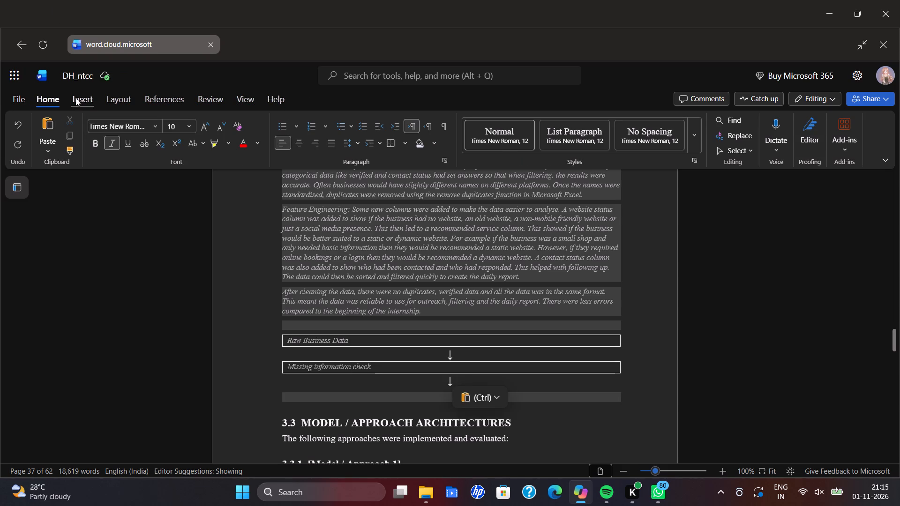
pyautogui.click(52, 124)
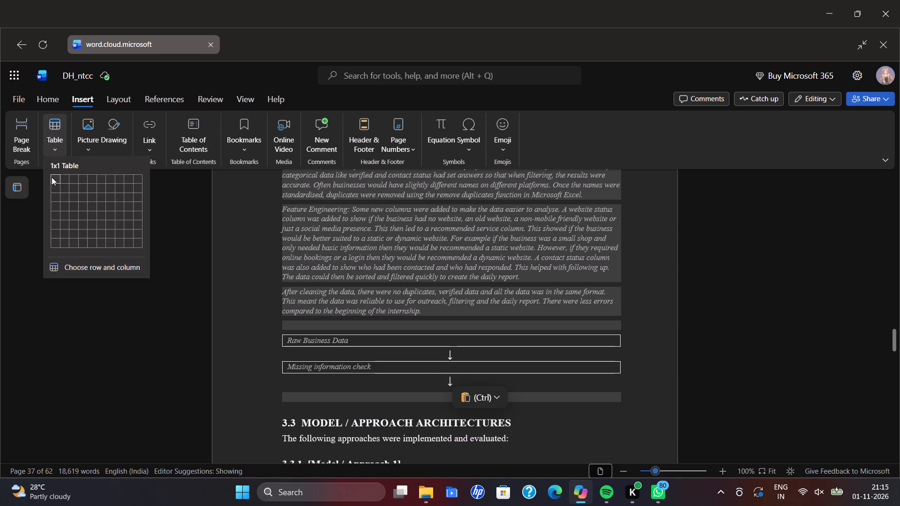
pyautogui.click(52, 177)
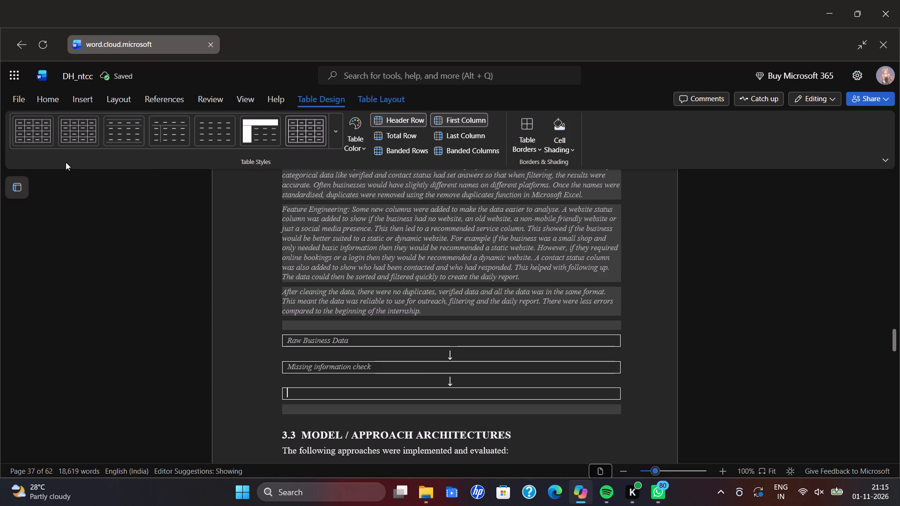
pyautogui.hotkey('shift', 'f')
pyautogui.press('o')
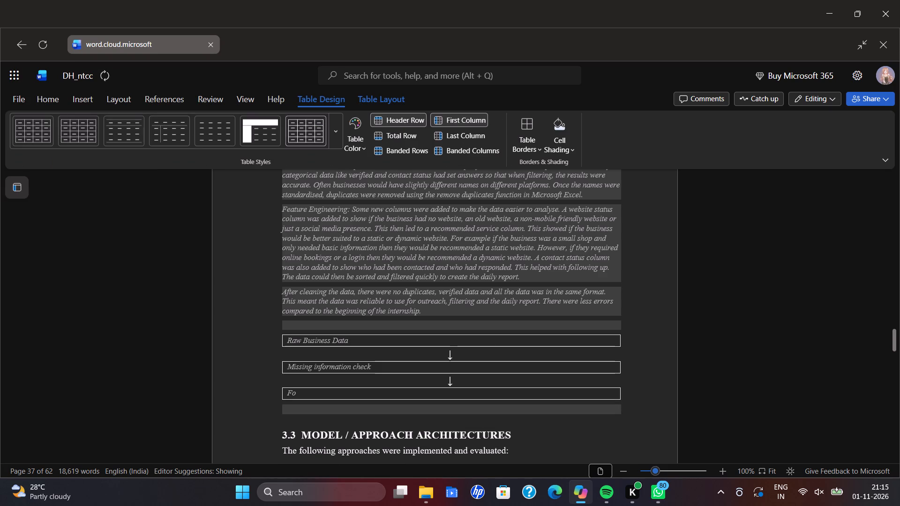
pyautogui.write('rmatt')
pyautogui.write('inng')
pyautogui.press('BackSpace')
pyautogui.press('BackSpace')
pyautogui.write('g')
pyautogui.press('space')
pyautogui.write('and')
pyautogui.press('space')
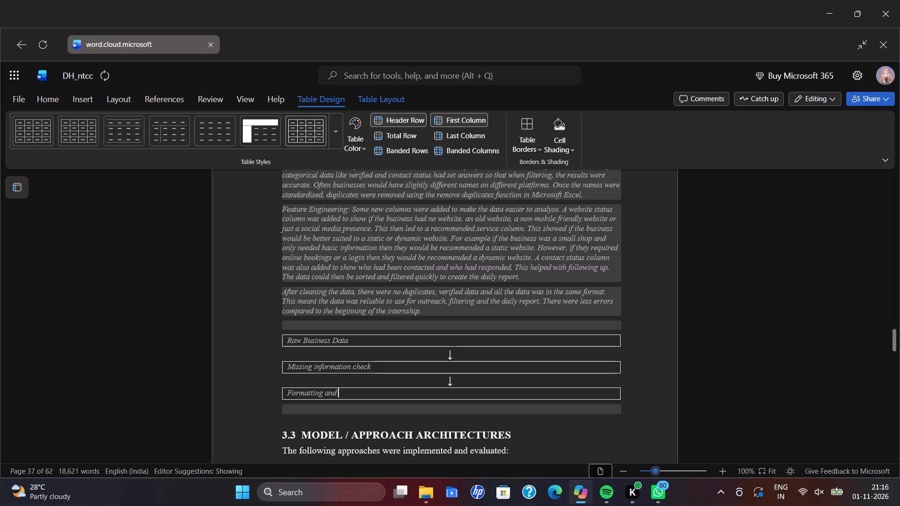
pyautogui.press('space')
pyautogui.hotkey('shift', 's')
pyautogui.write('tandard')
pyautogui.write('isation')
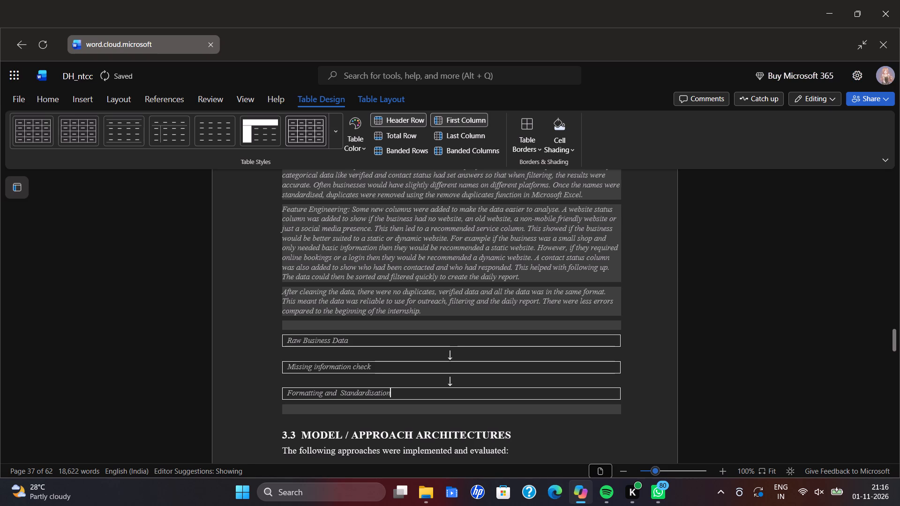
# Paste the copied down arrow on the line below the Formatting and Standardisation box.
pyautogui.click(629, 399)
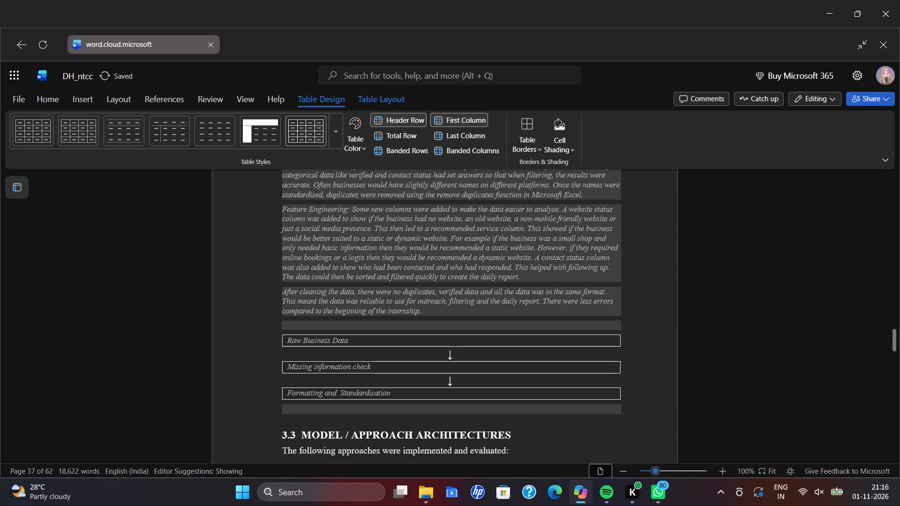
pyautogui.click(625, 398)
pyautogui.press('Return')
pyautogui.press('BackSpace')
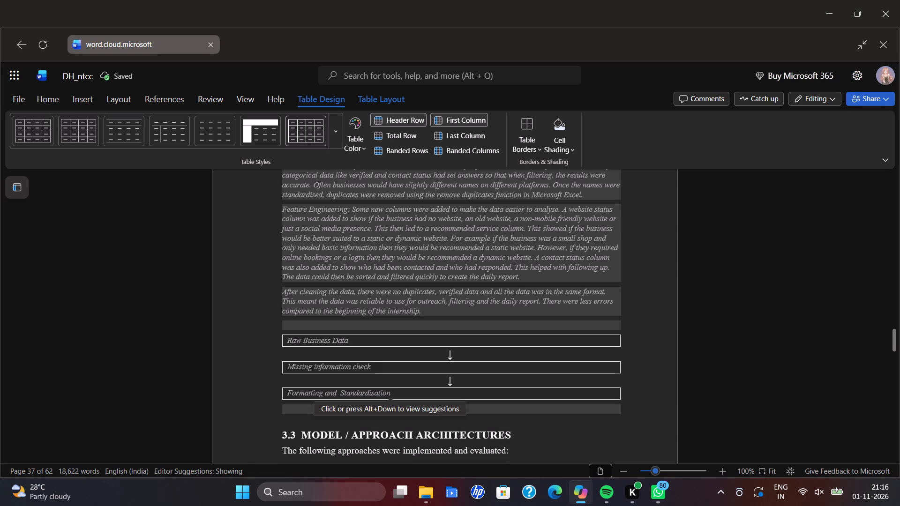
pyautogui.click(600, 413)
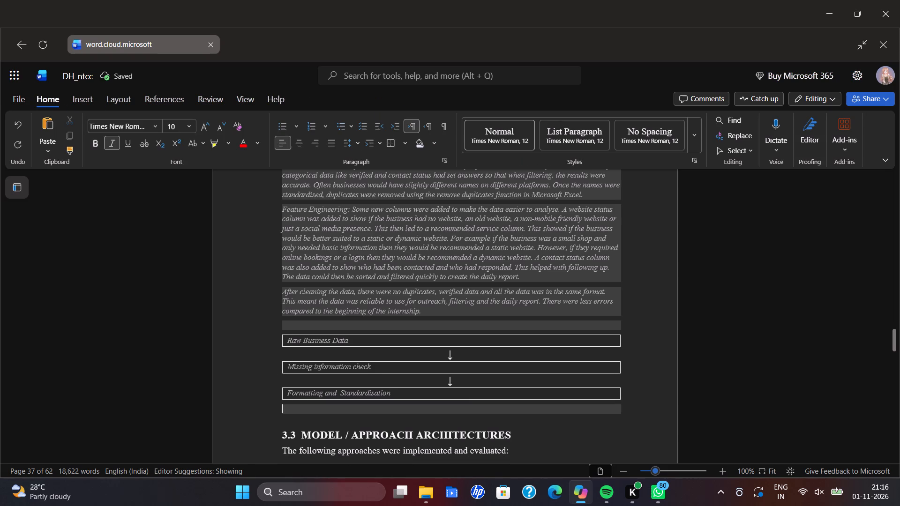
pyautogui.hotkey('ctrl', 'v')
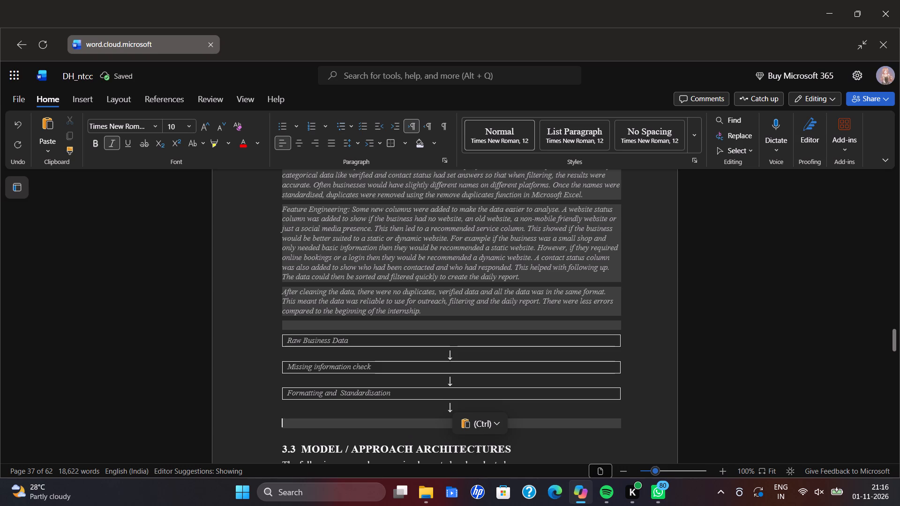
# Insert a 1x1 table below the arrow that follows the Formatting and Standardisation box.
pyautogui.click(74, 93)
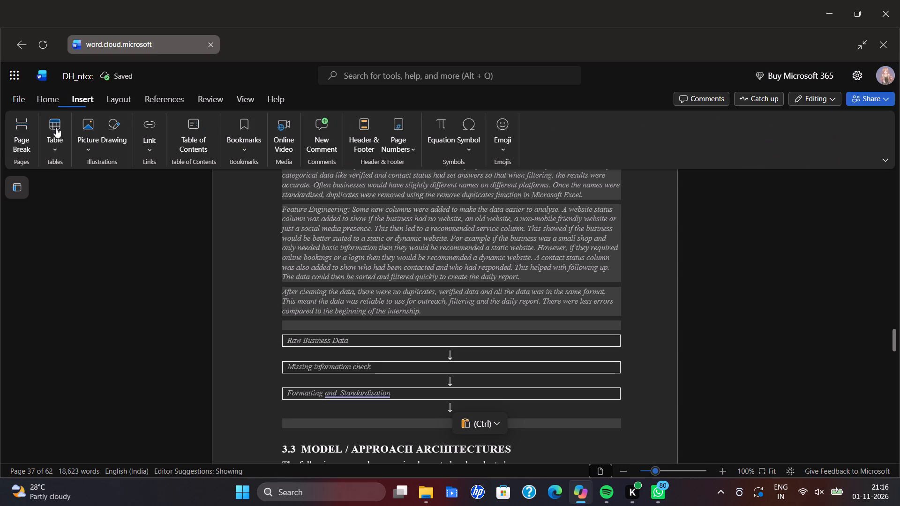
pyautogui.click(58, 126)
pyautogui.click(57, 175)
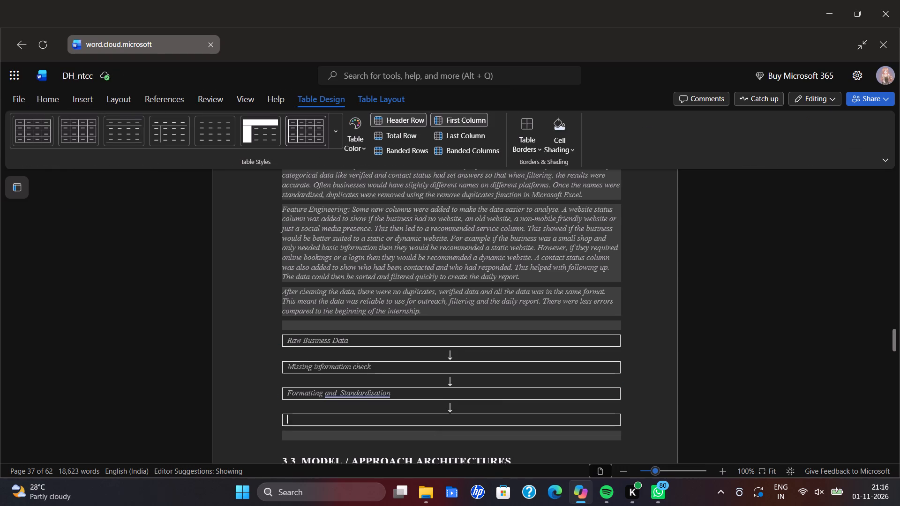
# Accept the grammar suggestion "and Standardisation" to fix the double space in the Formatting and Standardisation box.
pyautogui.rightClick(346, 395)
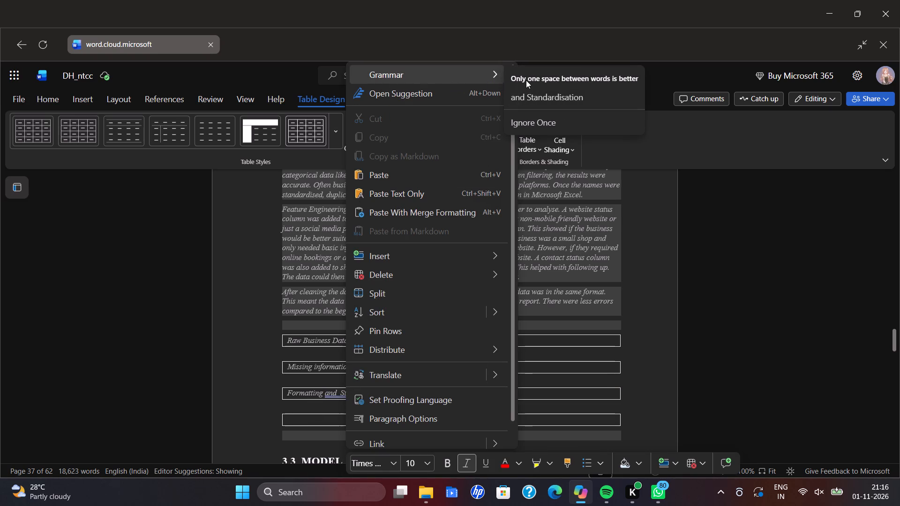
pyautogui.click(532, 96)
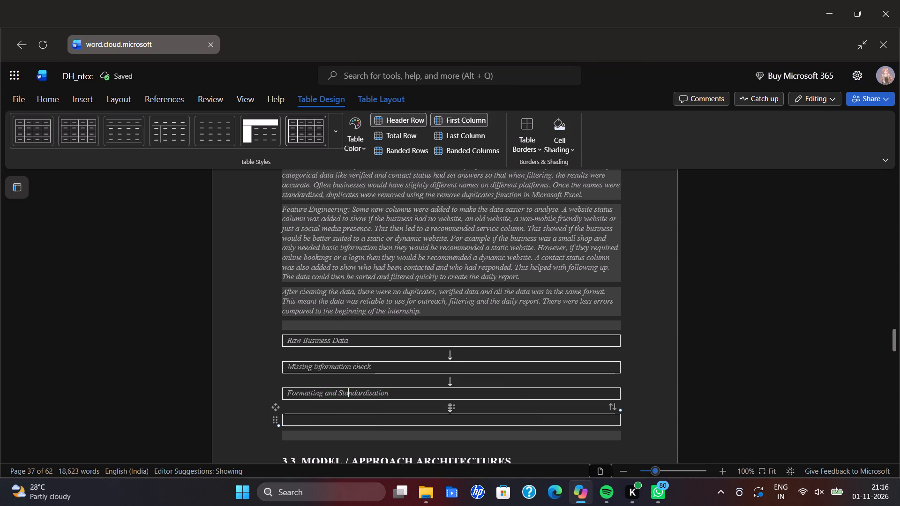
# Fill the new empty box below the third arrow with Duplicate Removal.
pyautogui.click(304, 416)
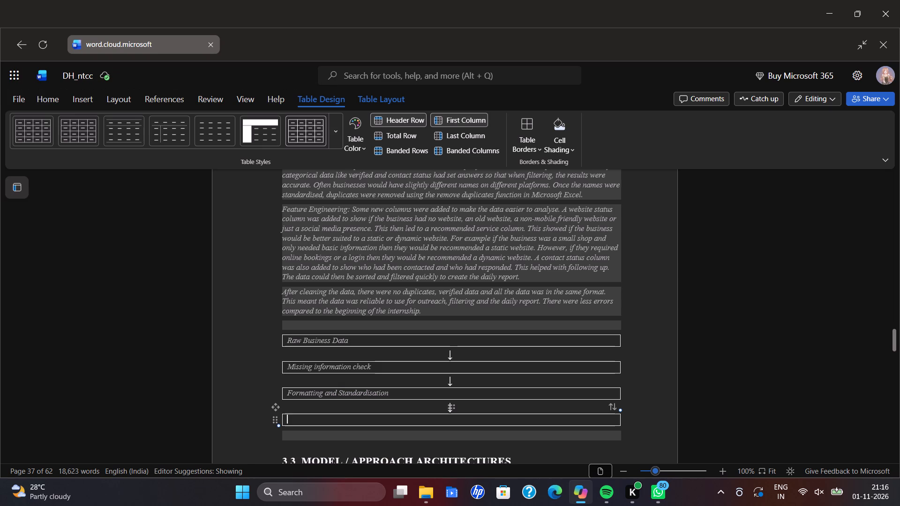
pyautogui.write('Du')
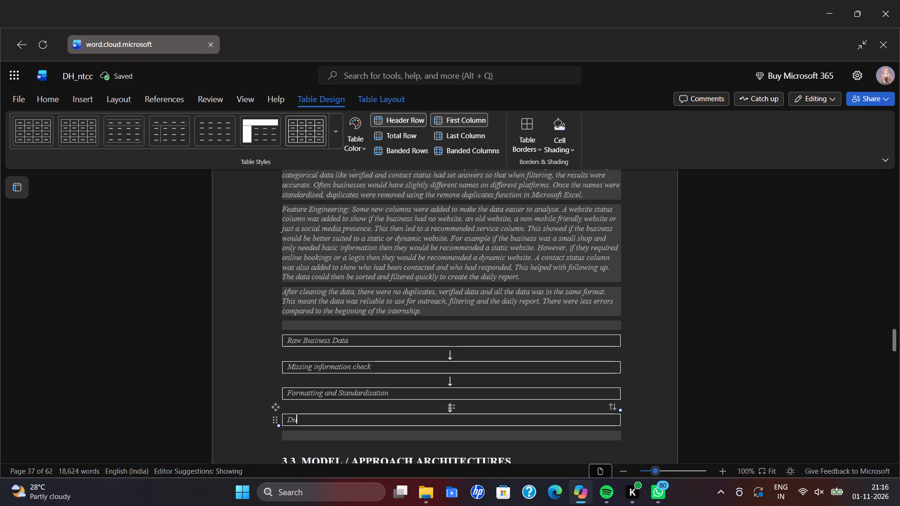
pyautogui.write('pli')
pyautogui.write('ca')
pyautogui.write('te')
pyautogui.press('space')
pyautogui.write('Re')
pyautogui.press('m')
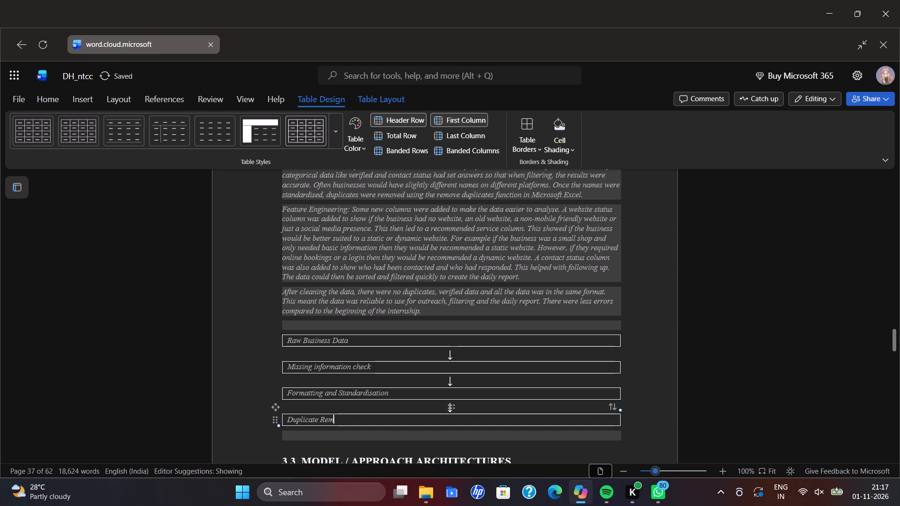
pyautogui.press('o')
pyautogui.press('v')
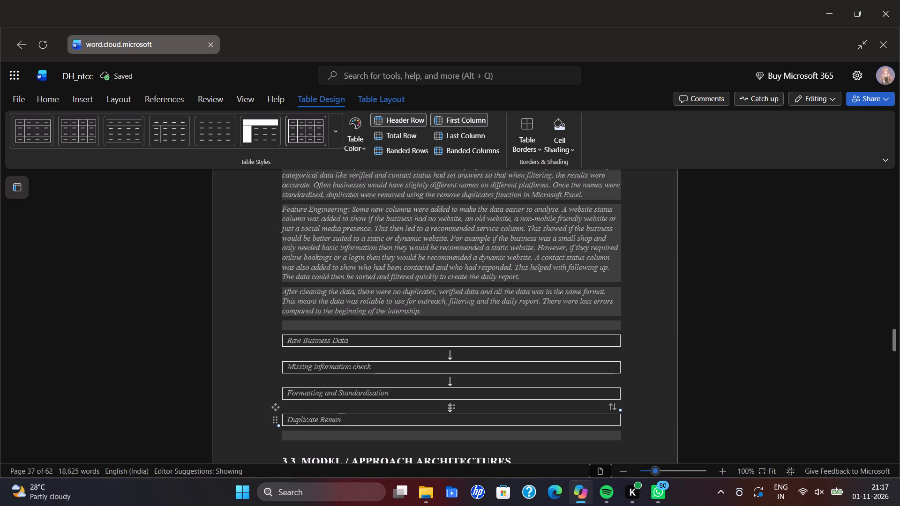
pyautogui.write('al')
# Paste the copied down arrow on the line below the Duplicate Removal box.
pyautogui.click(351, 439)
pyautogui.hotkey('ctrl', 'v')
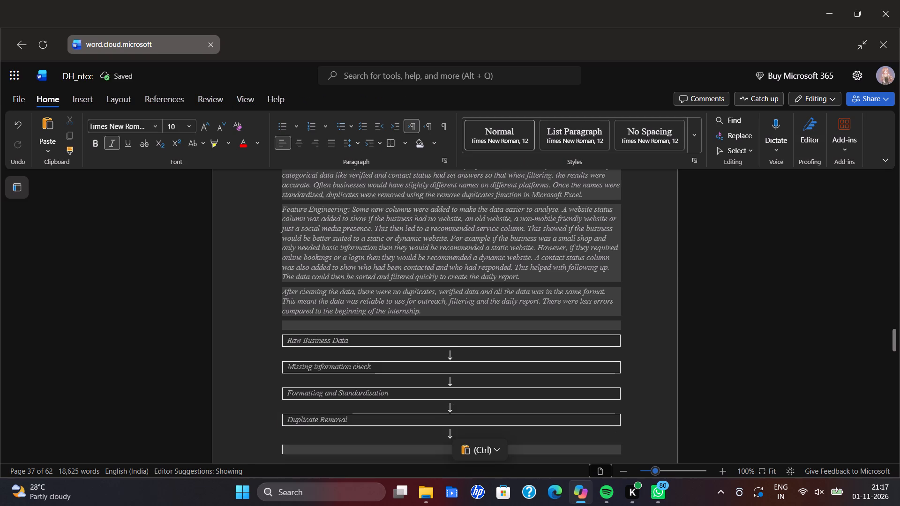
# Insert a 1x1 table below the fourth arrow and fill it with New columns and classification.
pyautogui.click(80, 96)
pyautogui.click(54, 127)
pyautogui.click(57, 176)
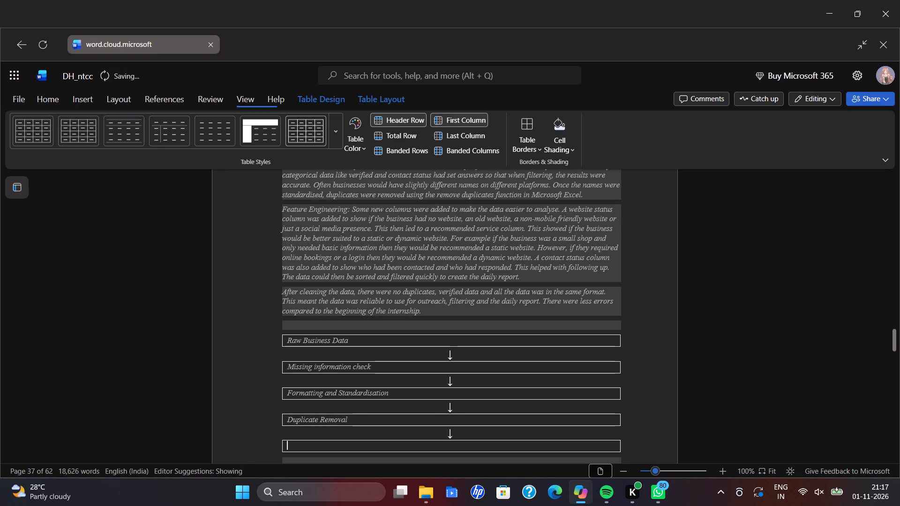
pyautogui.scroll(-2, 424, 316)
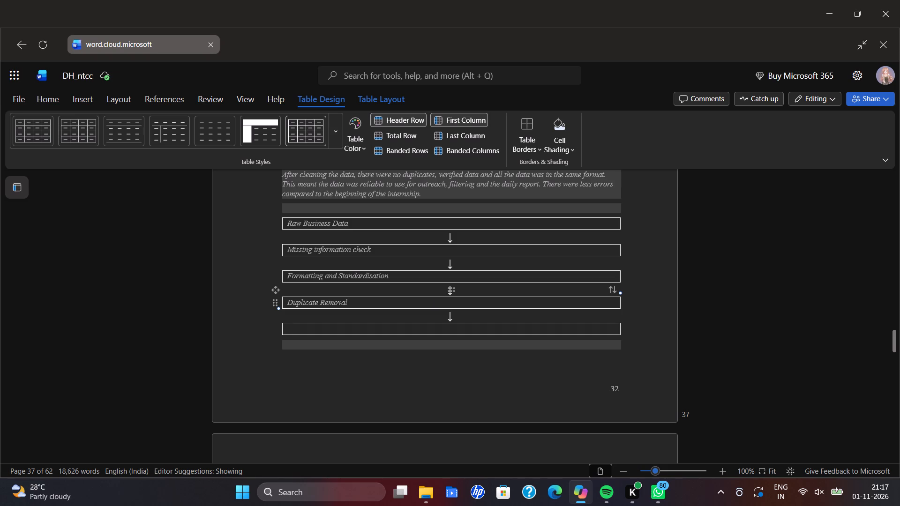
pyautogui.hotkey('shift', 'n')
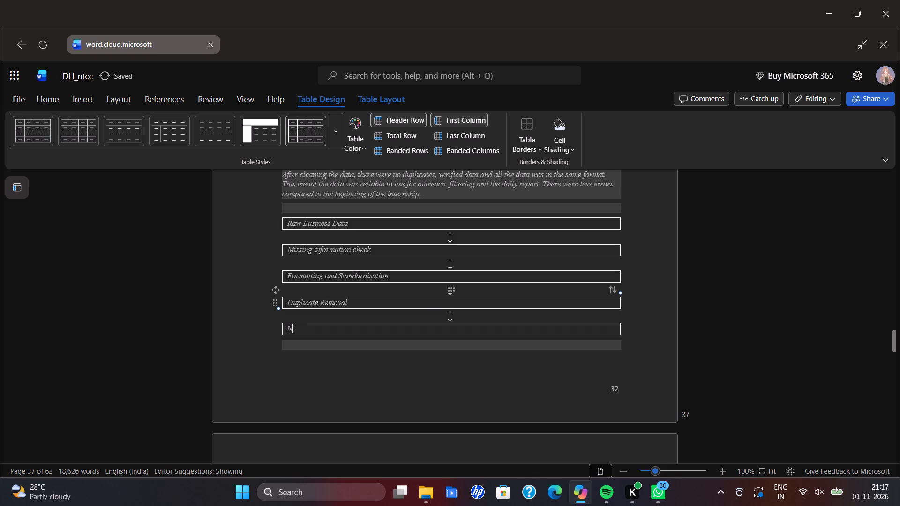
pyautogui.write('ew')
pyautogui.press('space')
pyautogui.press('c')
pyautogui.press('o')
pyautogui.write('lumns')
pyautogui.press('space')
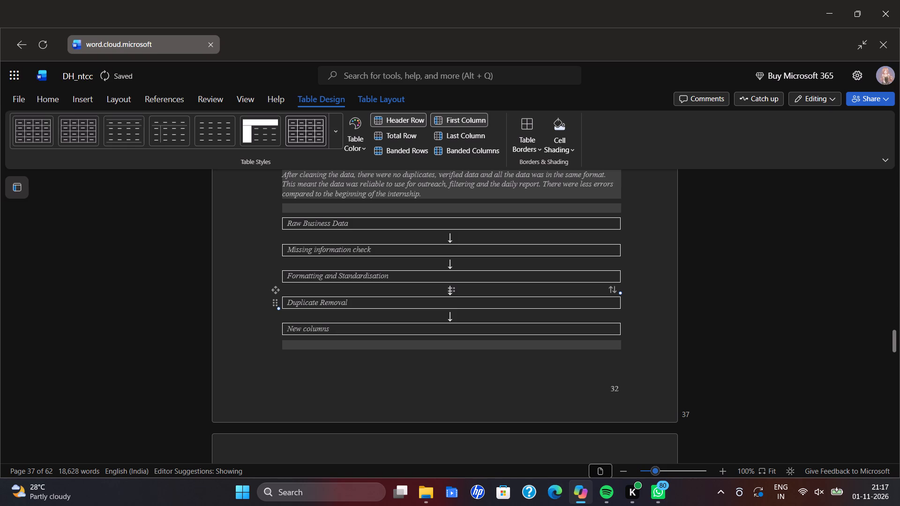
pyautogui.write('and')
pyautogui.press('space')
pyautogui.write('classi')
pyautogui.write('ficat')
pyautogui.write('ion')
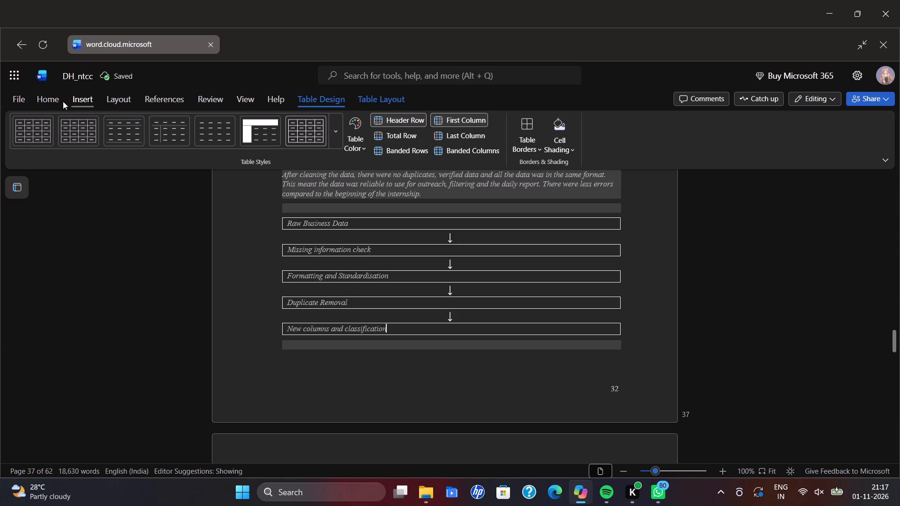
# Paste the copied down arrow on the line below the New columns and classification box.
pyautogui.click(48, 101)
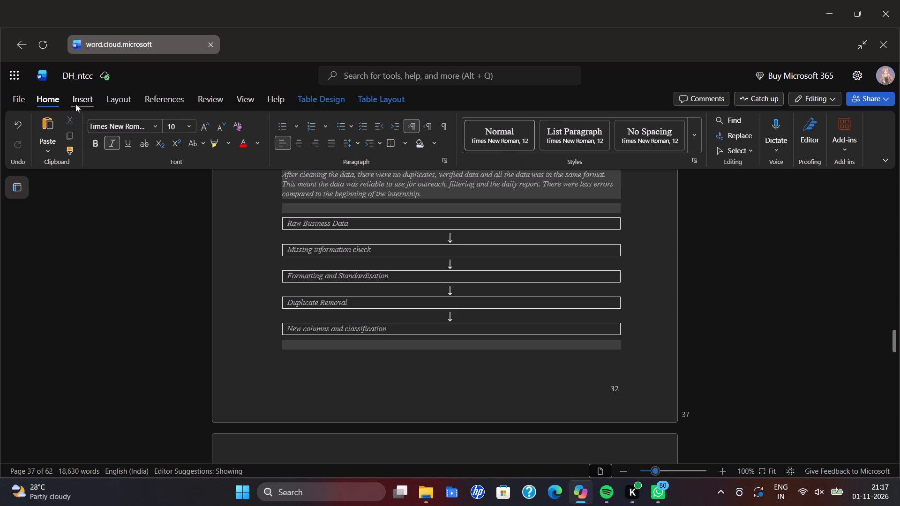
pyautogui.click(78, 102)
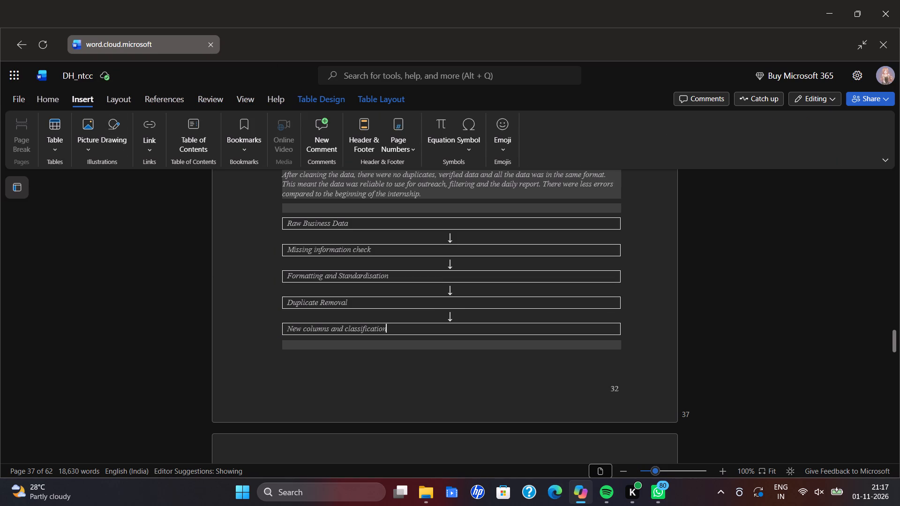
pyautogui.click(537, 352)
pyautogui.hotkey('ctrl', 'v')
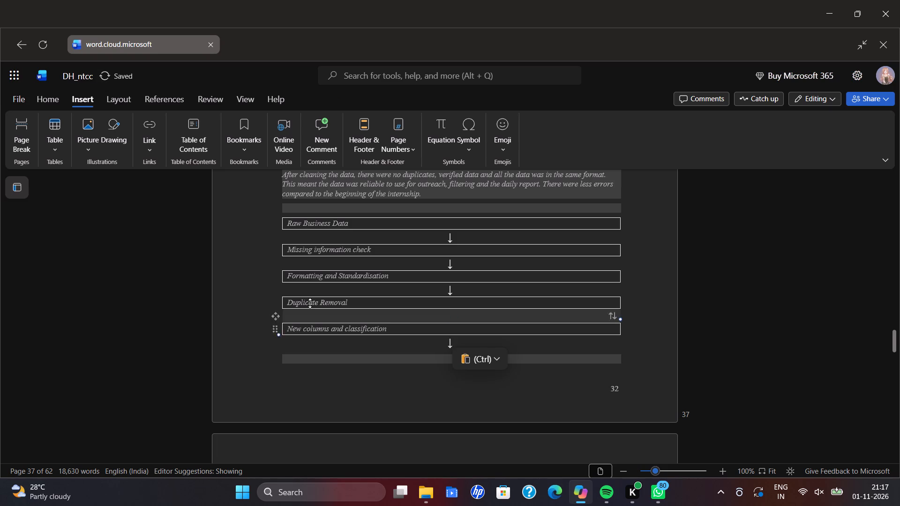
# Insert a 1x1 table below the fifth arrow and fill it with Clean and Verified lead Database.
pyautogui.click(59, 124)
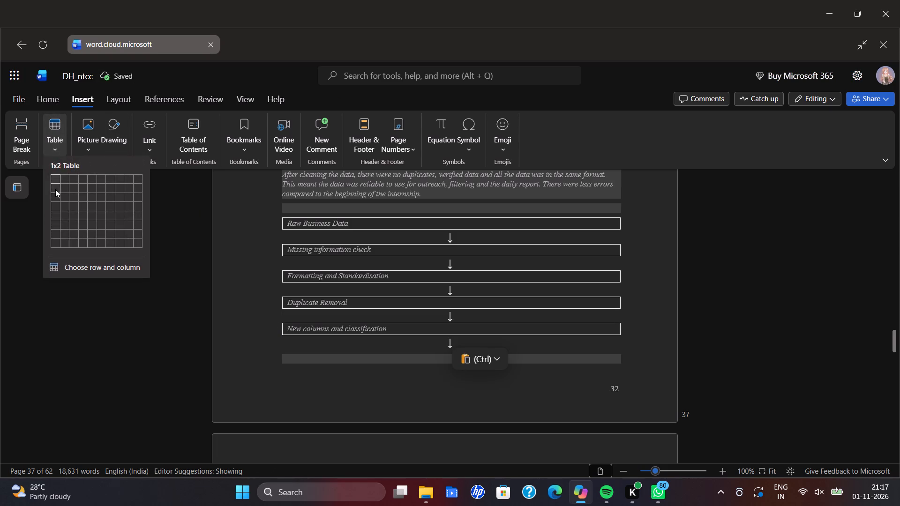
pyautogui.click(53, 179)
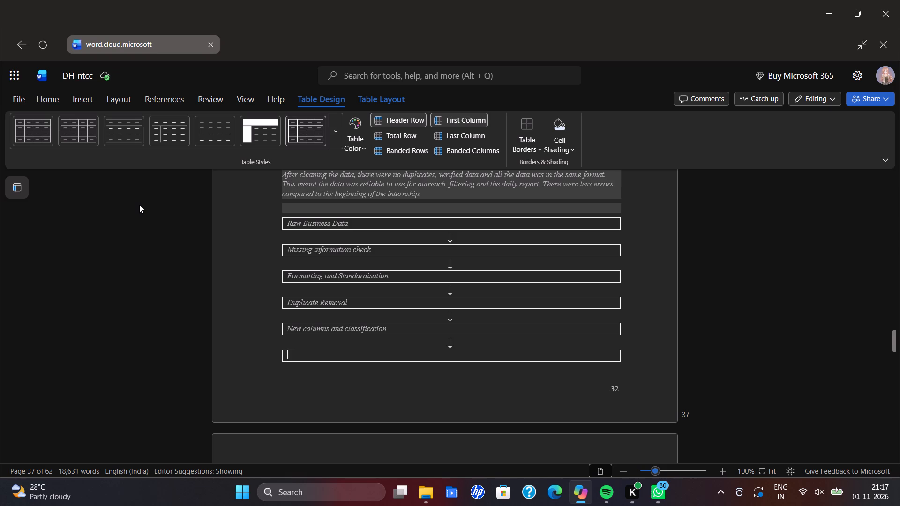
pyautogui.write('Cle')
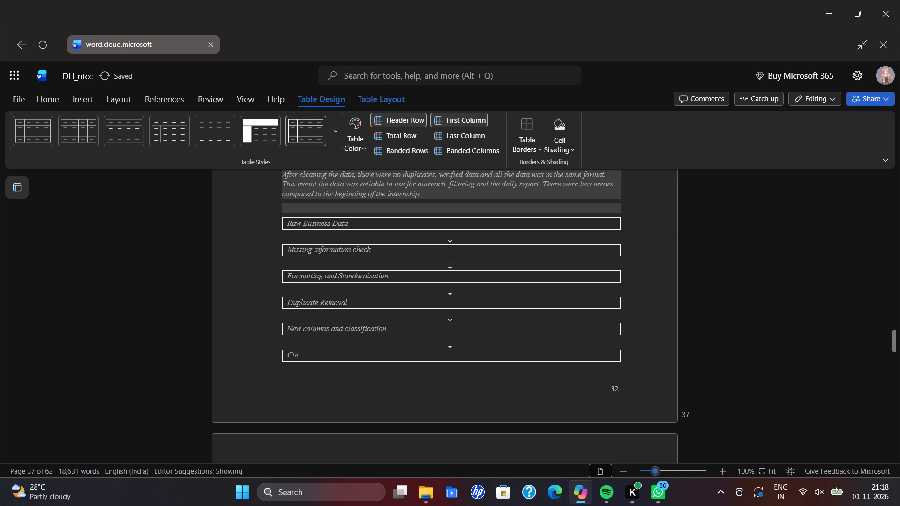
pyautogui.press('a')
pyautogui.write('n and')
pyautogui.press('space')
pyautogui.hotkey('shift', 'v')
pyautogui.write('erif')
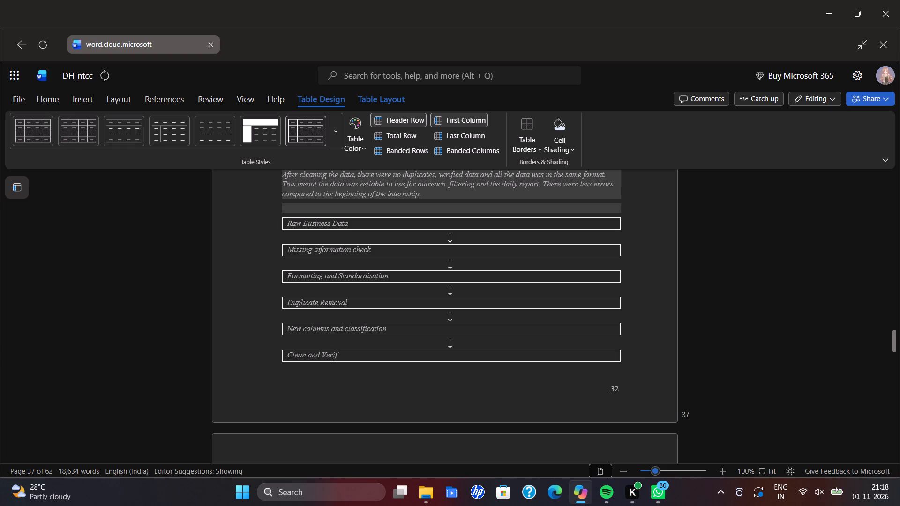
pyautogui.write('ied')
pyautogui.press('space')
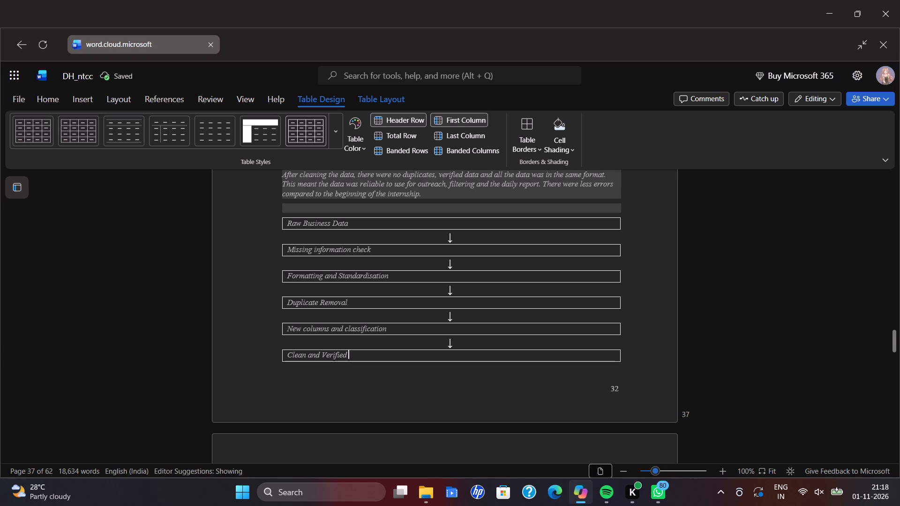
pyautogui.write('lead Database')
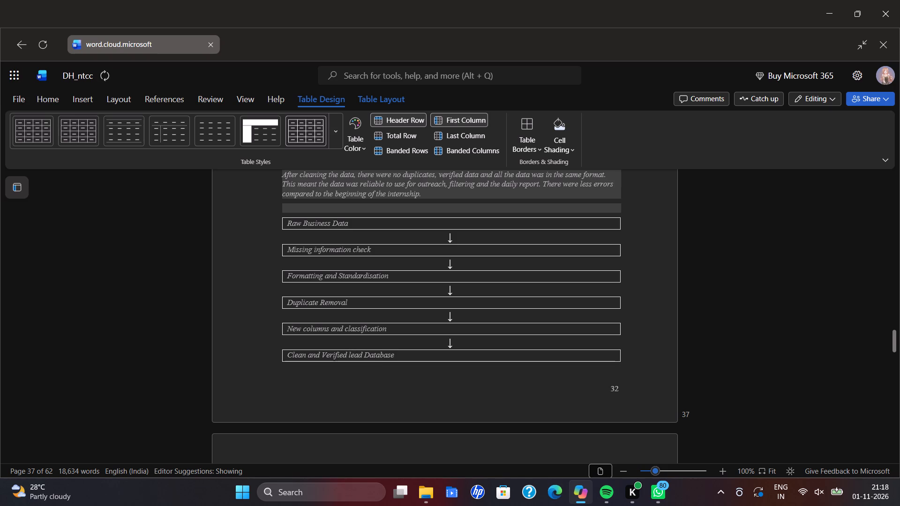
pyautogui.click(802, 284)
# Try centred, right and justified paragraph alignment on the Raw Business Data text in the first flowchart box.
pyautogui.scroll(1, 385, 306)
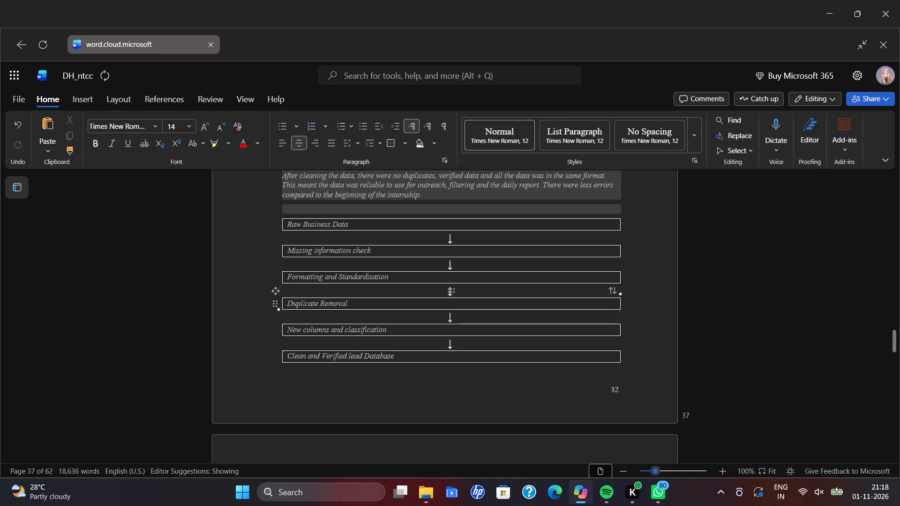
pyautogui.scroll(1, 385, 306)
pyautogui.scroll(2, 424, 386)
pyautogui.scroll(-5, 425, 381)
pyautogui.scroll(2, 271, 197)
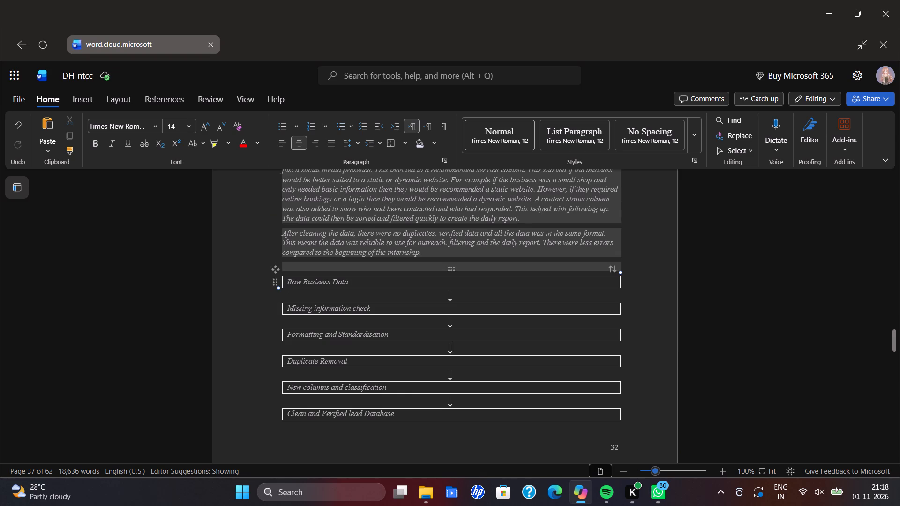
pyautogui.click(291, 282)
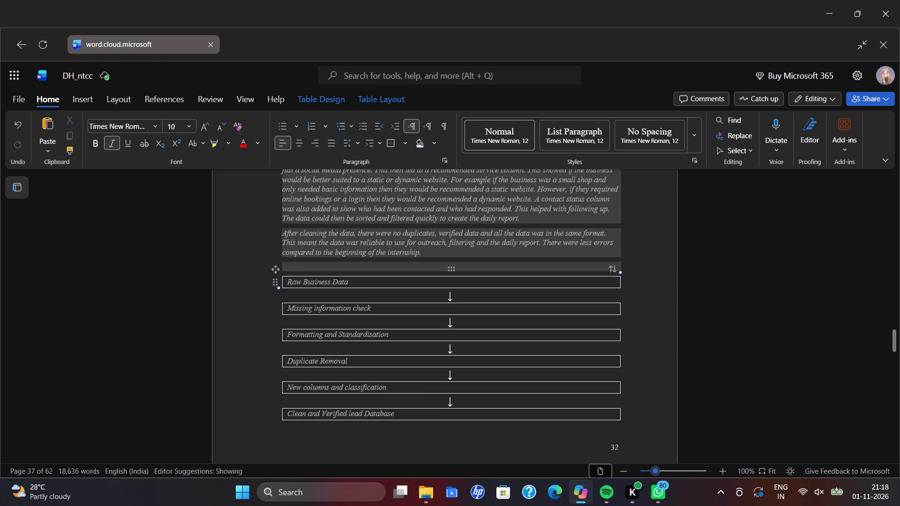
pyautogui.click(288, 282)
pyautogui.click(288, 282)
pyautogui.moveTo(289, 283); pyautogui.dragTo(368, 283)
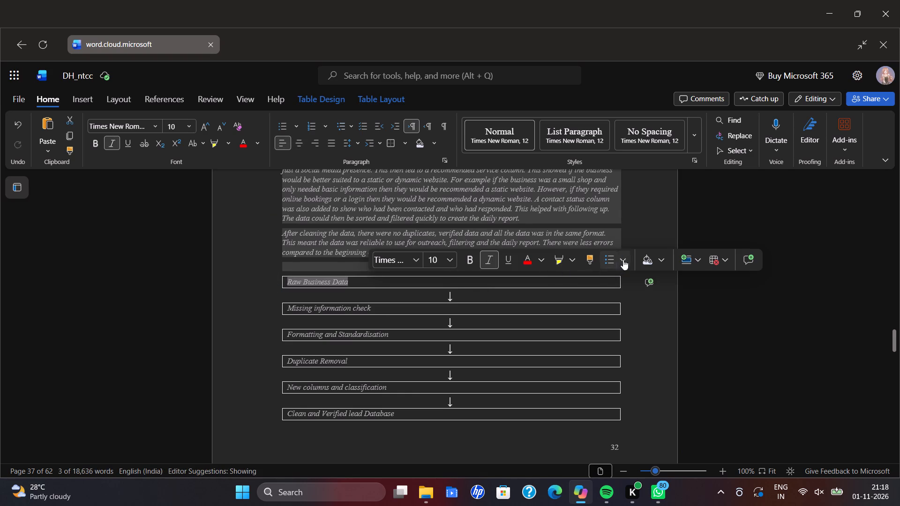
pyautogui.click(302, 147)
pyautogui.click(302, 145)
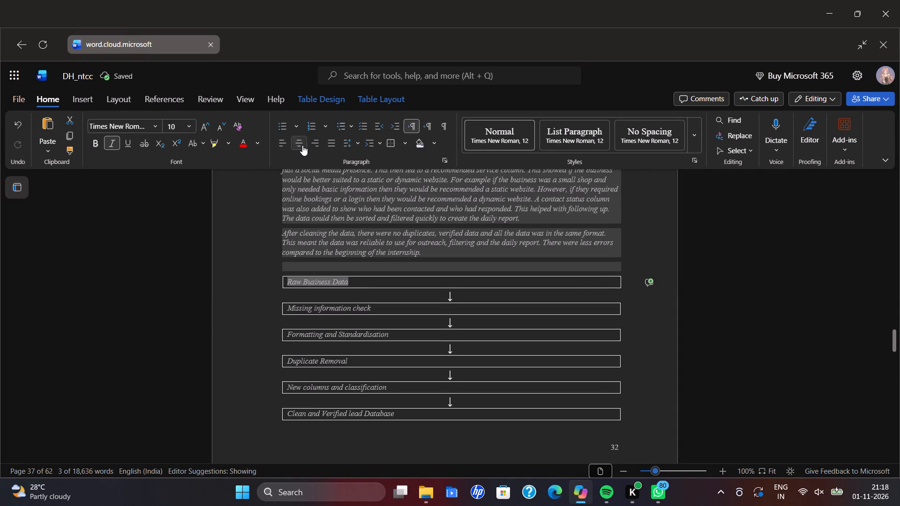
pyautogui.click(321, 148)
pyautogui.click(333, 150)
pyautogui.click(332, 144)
# Add leading spaces before Raw Business Data to shift the text to the middle of its box.
pyautogui.click(305, 283)
pyautogui.click(291, 281)
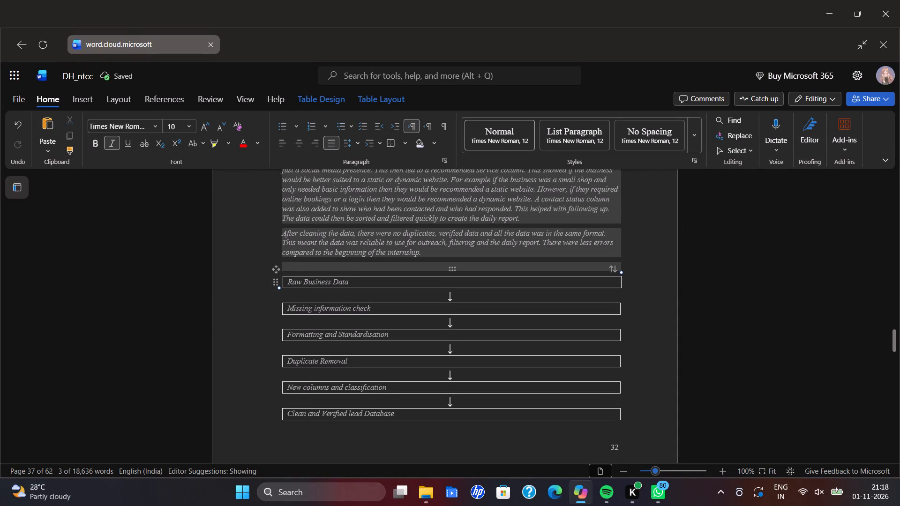
pyautogui.click(288, 281)
pyautogui.press('space')
pyautogui.press('space')
pyautogui.press('space')
pyautogui.press('space')
pyautogui.press('space')
pyautogui.press('space')
pyautogui.press('space')
pyautogui.press('space')
pyautogui.press('space')
pyautogui.press('space')
pyautogui.press('space')
pyautogui.press('space')
pyautogui.press('space')
pyautogui.press('space')
pyautogui.press('space')
pyautogui.press('space')
pyautogui.press('space')
pyautogui.press('space')
pyautogui.press('space')
pyautogui.press('space')
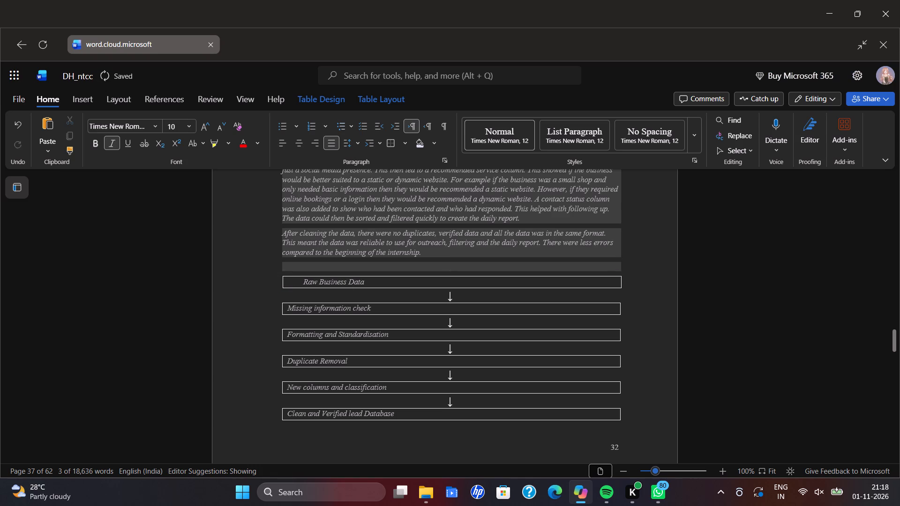
pyautogui.press('space')
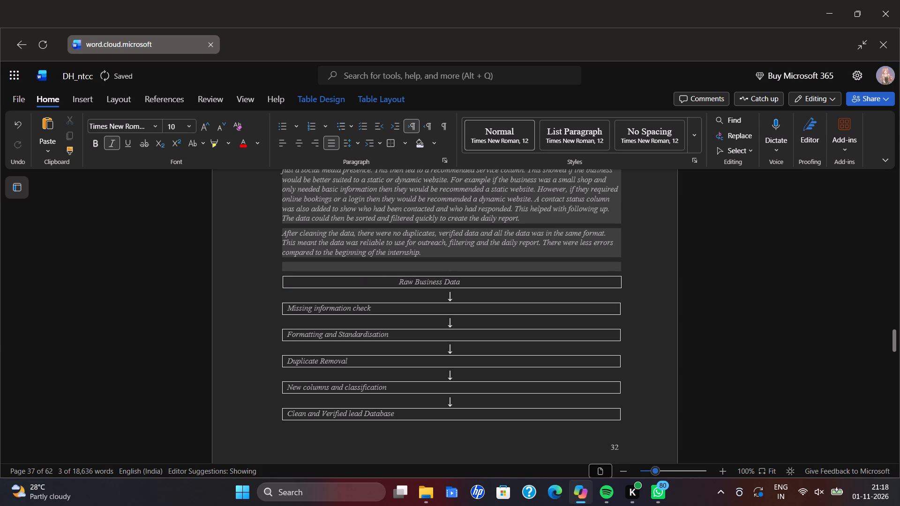
pyautogui.press('space')
pyautogui.press('space')
pyautogui.press('space')
pyautogui.press('space')
pyautogui.press('space')
pyautogui.press('space')
pyautogui.press('space')
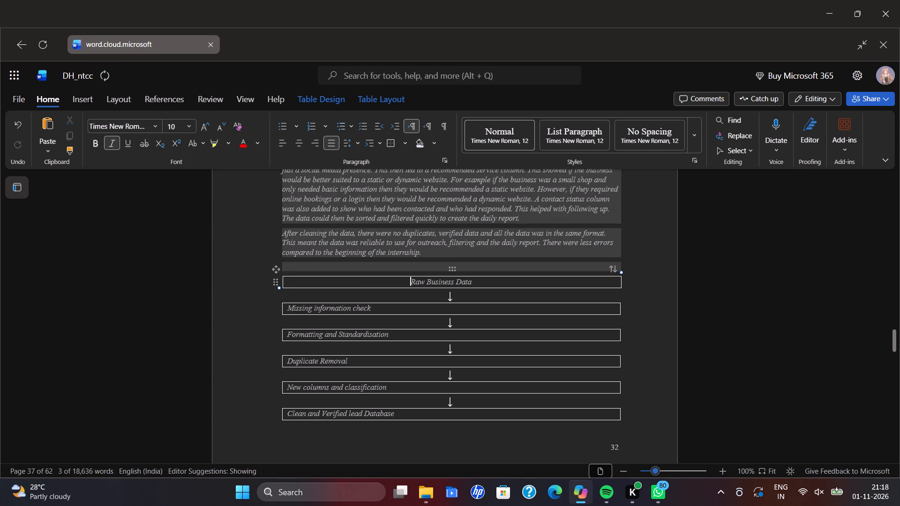
# Add leading spaces before Missing information check to shift the text to the middle of its box.
pyautogui.click(286, 305)
pyautogui.press('space')
pyautogui.press('space')
pyautogui.press('space')
pyautogui.press('space')
pyautogui.press('space')
pyautogui.press('space')
pyautogui.press('space')
pyautogui.press('space')
pyautogui.press('space')
pyautogui.press('space')
pyautogui.press('space')
pyautogui.press('space')
pyautogui.press('space')
pyautogui.press('space')
pyautogui.press('space')
pyautogui.press('space')
pyautogui.press('space')
pyautogui.press('space')
pyautogui.press('space')
pyautogui.press('space')
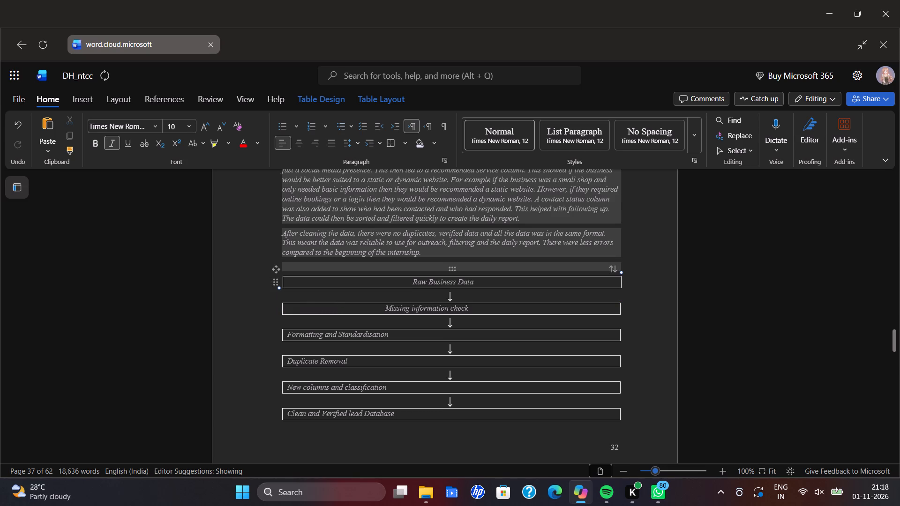
pyautogui.press('space')
pyautogui.press('space')
pyautogui.press('space')
pyautogui.press('space')
pyautogui.press('space')
pyautogui.press('space')
pyautogui.press('space')
pyautogui.press('space')
pyautogui.press('space')
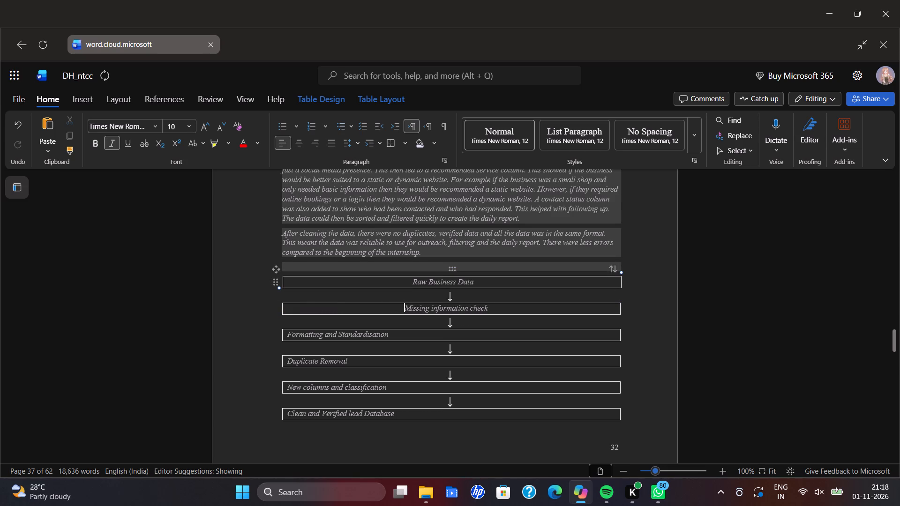
# Fine-tune the leading spaces of Raw Business Data and Missing information check so both line up around the arrow between them.
pyautogui.click(399, 284)
pyautogui.press('space')
pyautogui.click(401, 308)
pyautogui.press('space')
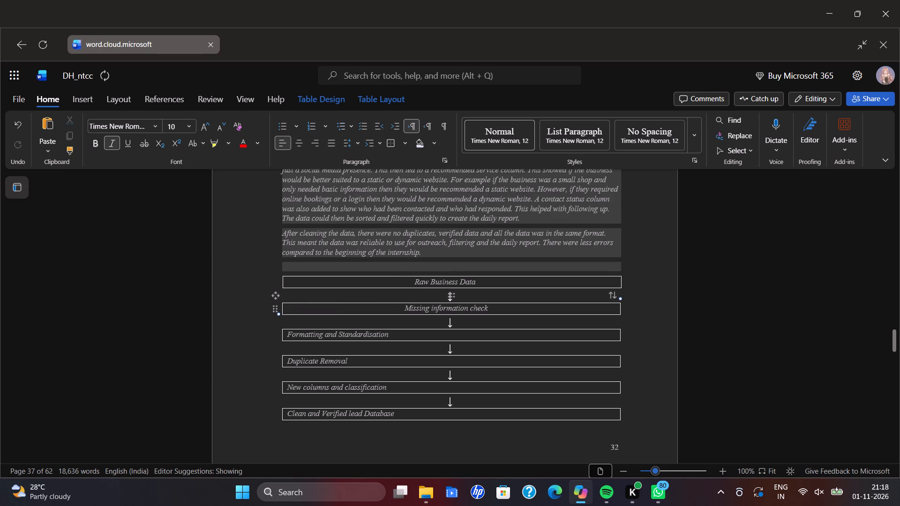
pyautogui.press('space')
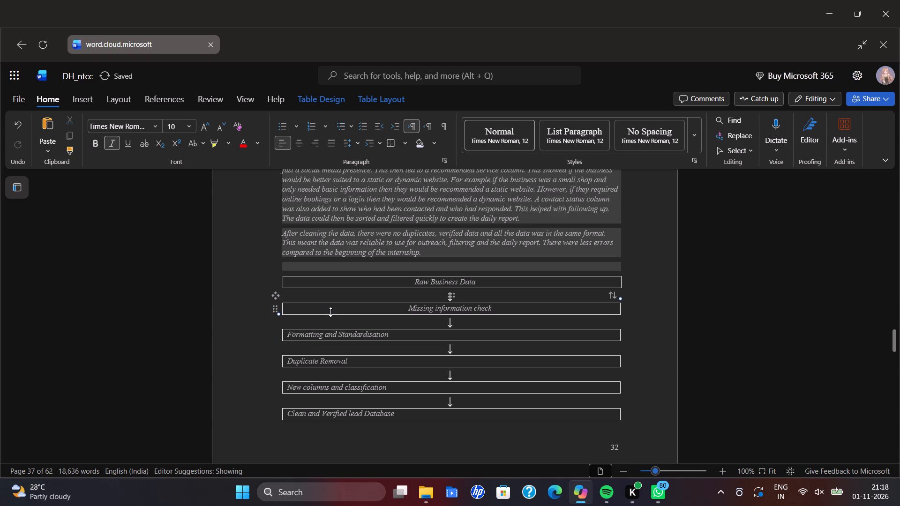
pyautogui.press('BackSpace')
# Add leading spaces before Formatting and Standardisation to centre the text in its box around the arrows.
pyautogui.click(285, 331)
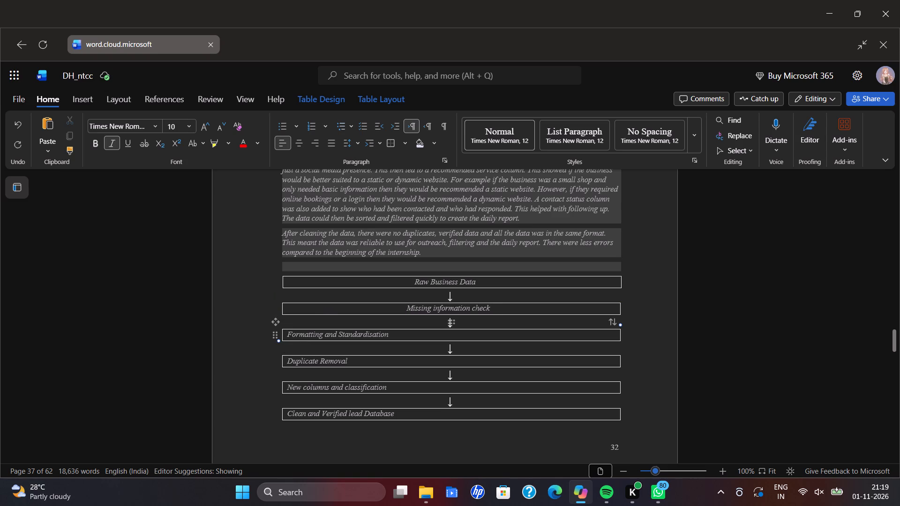
pyautogui.press('space')
pyautogui.press('space')
pyautogui.press('space')
pyautogui.press('space')
pyautogui.press('space')
pyautogui.press('space')
pyautogui.press('space')
pyautogui.press('space')
pyautogui.press('space')
pyautogui.press('space')
pyautogui.press('space')
pyautogui.press('space')
pyautogui.press('space')
pyautogui.press('space')
pyautogui.press('space')
pyautogui.press('space')
pyautogui.press('space')
pyautogui.press('space')
pyautogui.press('space')
pyautogui.press('space')
pyautogui.press('space')
pyautogui.press('space')
pyautogui.press('space')
pyautogui.press('space')
pyautogui.press('space')
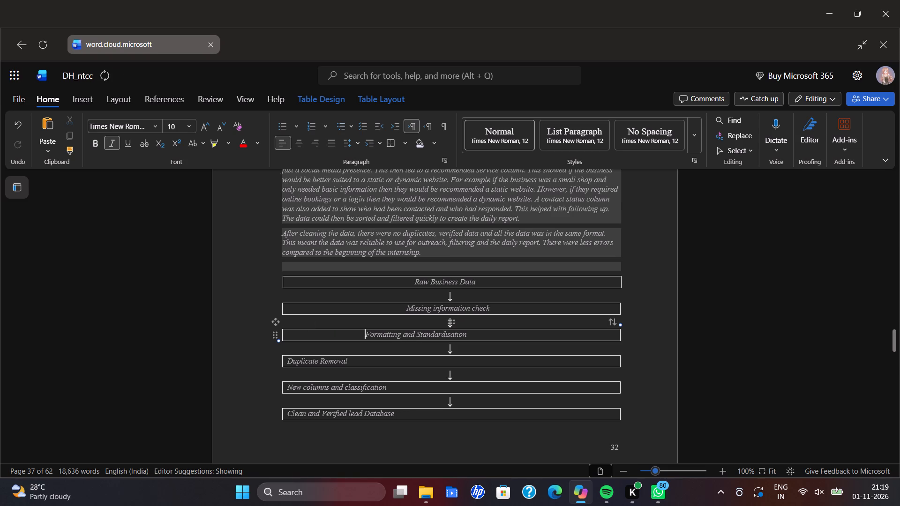
pyautogui.press('space')
pyautogui.press('space')
pyautogui.press('space')
pyautogui.press('space')
pyautogui.press('space')
pyautogui.press('space')
pyautogui.press('space')
pyautogui.press('space')
pyautogui.press('space')
pyautogui.press('space')
pyautogui.press('space')
pyautogui.press('space')
pyautogui.press('space')
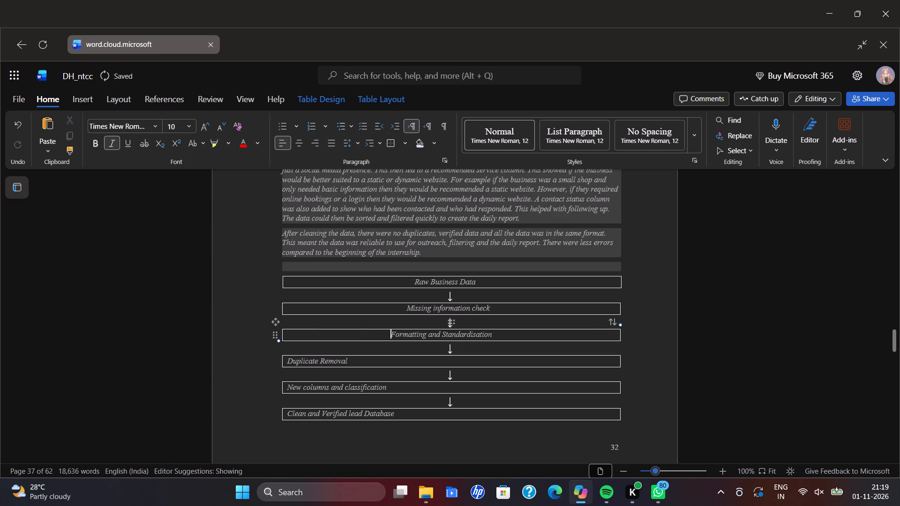
pyautogui.press('space')
pyautogui.press('space')
pyautogui.press('space')
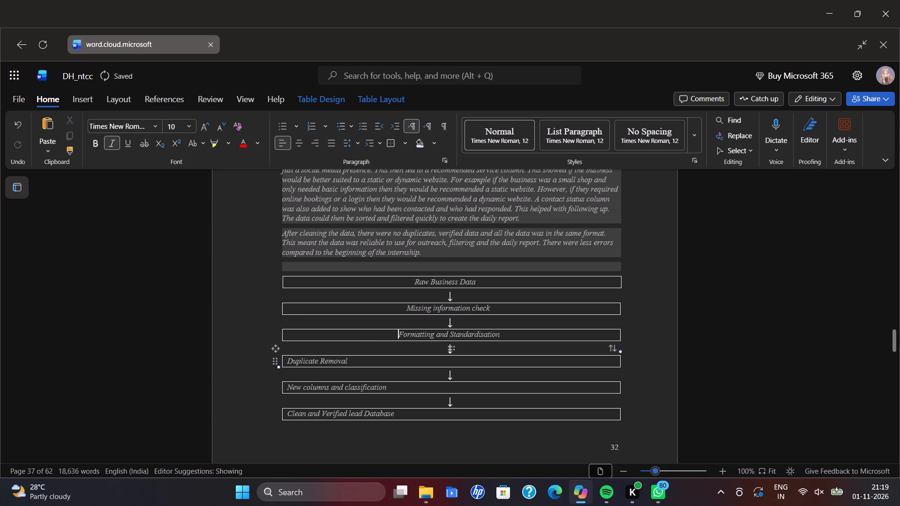
# Add leading spaces before Duplicate Removal to centre the text in its box around the arrows.
pyautogui.click(290, 361)
pyautogui.press('space')
pyautogui.press('space')
pyautogui.press('space')
pyautogui.press('space')
pyautogui.press('space')
pyautogui.press('space')
pyautogui.press('space')
pyautogui.press('space')
pyautogui.press('space')
pyautogui.press('space')
pyautogui.press('space')
pyautogui.press('space')
pyautogui.press('space')
pyautogui.press('space')
pyautogui.press('space')
pyautogui.press('space')
pyautogui.press('space')
pyautogui.press('space')
pyautogui.press('space')
pyautogui.press('space')
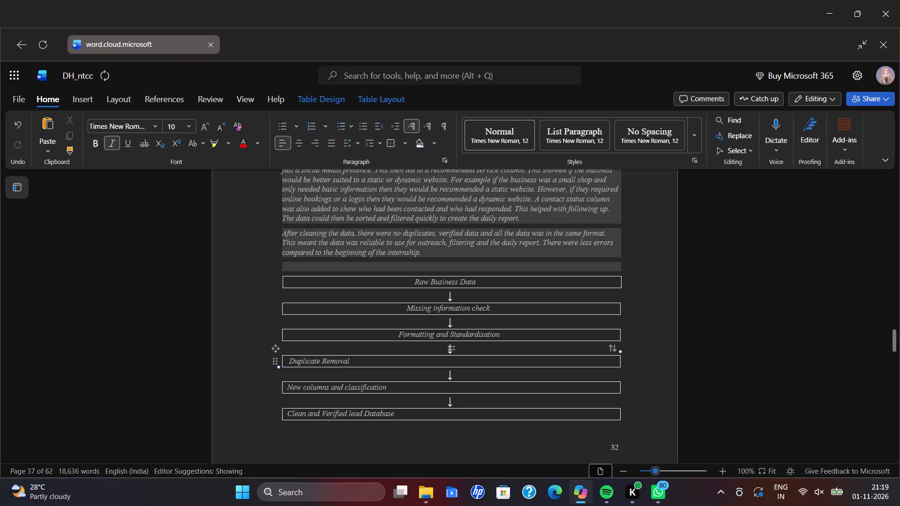
pyautogui.press('space')
pyautogui.press('space')
pyautogui.press('space')
pyautogui.press('space')
pyautogui.press('space')
pyautogui.press('space')
pyautogui.press('space')
pyautogui.press('space')
pyautogui.press('space')
pyautogui.press('space')
pyautogui.press('space')
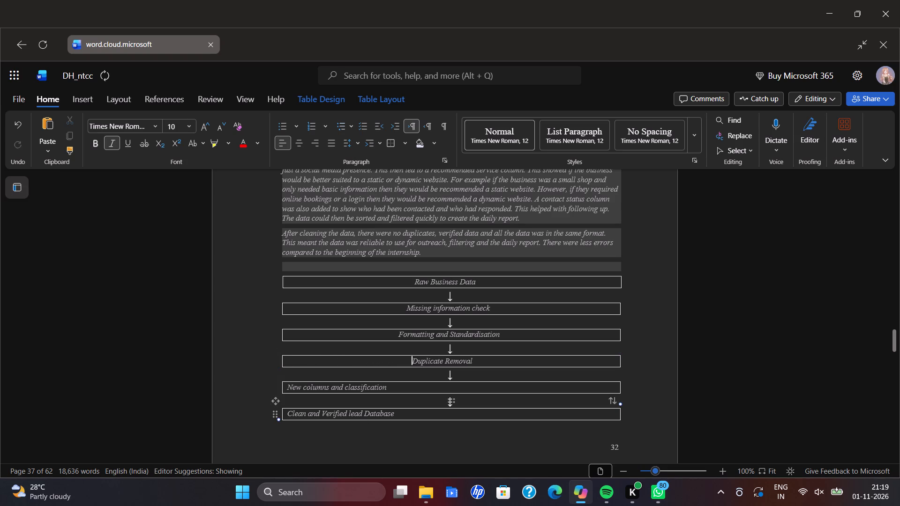
pyautogui.press('space')
pyautogui.press('space')
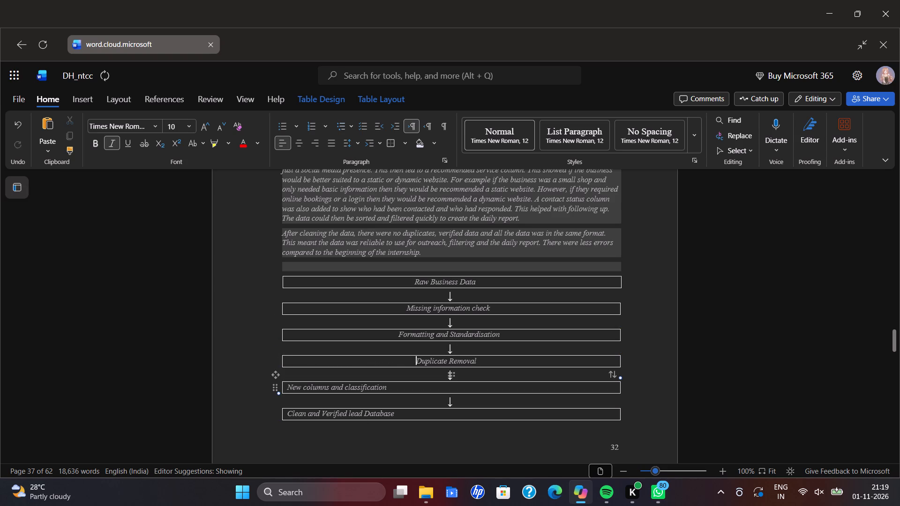
# Add leading spaces before New columns and classification to centre the text in its box around the arrows.
pyautogui.click(287, 386)
pyautogui.press('space')
pyautogui.press('space')
pyautogui.press('space')
pyautogui.press('space')
pyautogui.press('space')
pyautogui.press('space')
pyautogui.press('space')
pyautogui.press('space')
pyautogui.press('space')
pyautogui.press('space')
pyautogui.press('space')
pyautogui.press('space')
pyautogui.press('space')
pyautogui.press('space')
pyautogui.press('space')
pyautogui.press('space')
pyautogui.press('space')
pyautogui.press('space')
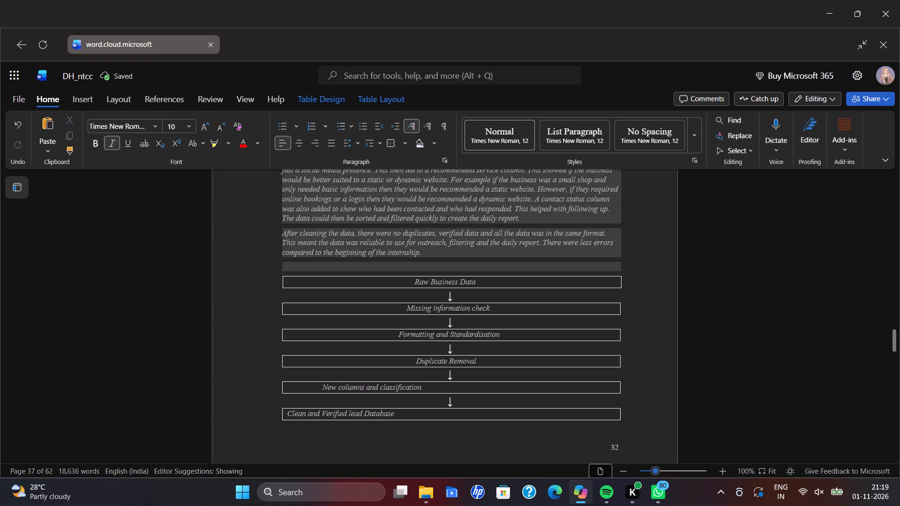
pyautogui.press('space')
pyautogui.press('space')
pyautogui.press('space')
pyautogui.press('space')
pyautogui.press('space')
pyautogui.press('space')
pyautogui.press('space')
pyautogui.press('space')
pyautogui.press('space')
pyautogui.press('space')
pyautogui.press('space')
pyautogui.press('space')
pyautogui.press('space')
pyautogui.press('space')
pyautogui.press('space')
pyautogui.press('space')
pyautogui.press('space')
pyautogui.press('space')
pyautogui.press('space')
pyautogui.press('space')
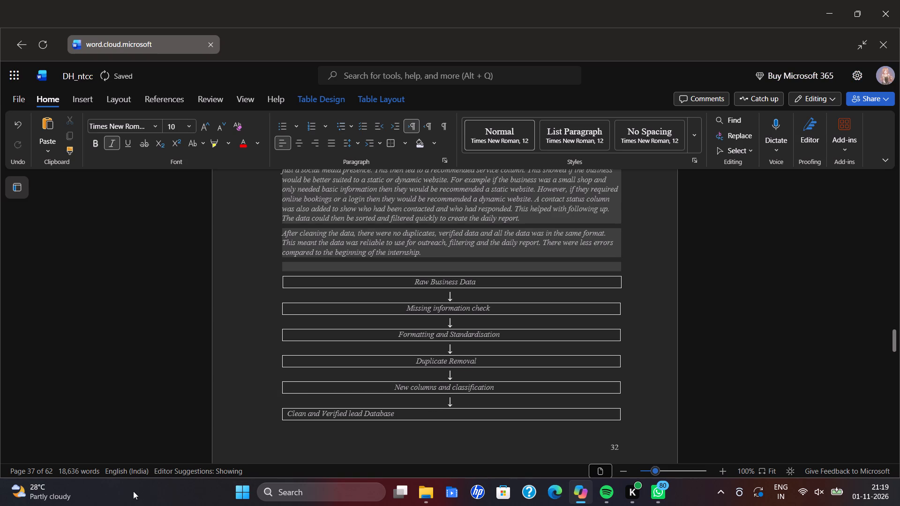
# Add leading spaces before Clean and Verified lead Database so the text is centred under the last arrow.
pyautogui.click(290, 412)
pyautogui.press('space')
pyautogui.press('BackSpace')
pyautogui.press('Left')
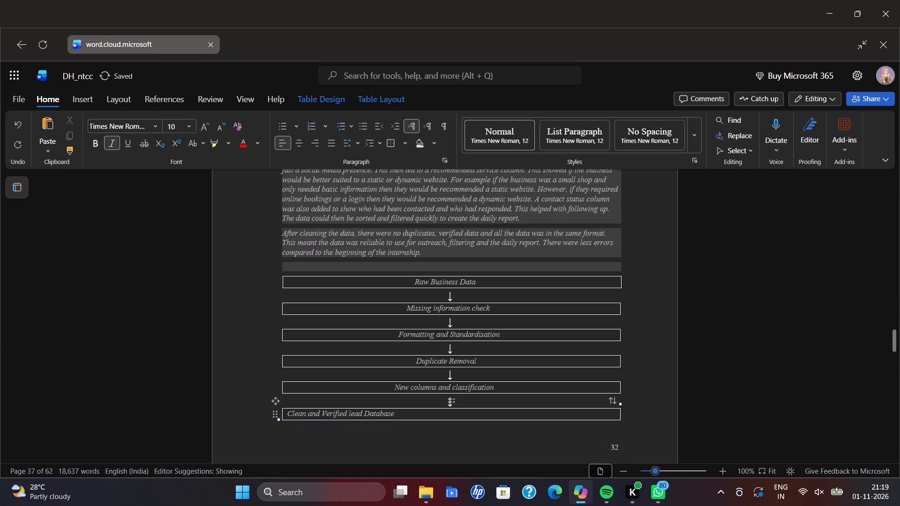
pyautogui.press('space')
pyautogui.press('space')
pyautogui.press('space')
pyautogui.press('space')
pyautogui.press('space')
pyautogui.press('space')
pyautogui.press('space')
pyautogui.press('space')
pyautogui.press('space')
pyautogui.press('space')
pyautogui.press('space')
pyautogui.press('space')
pyautogui.press('space')
pyautogui.press('space')
pyautogui.press('space')
pyautogui.press('space')
pyautogui.press('space')
pyautogui.press('space')
pyautogui.press('space')
pyautogui.press('space')
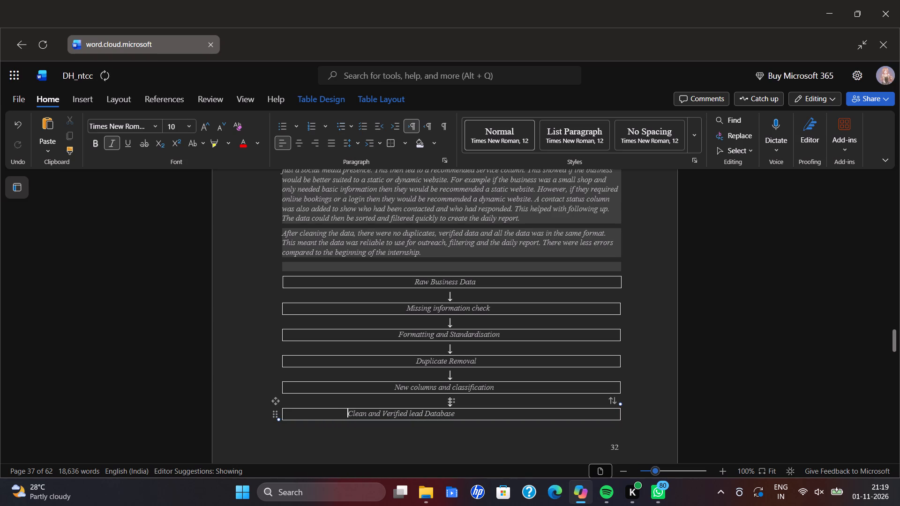
pyautogui.press('space')
pyautogui.press('space')
pyautogui.press('space')
pyautogui.press('space')
pyautogui.press('space')
pyautogui.press('space')
pyautogui.press('space')
pyautogui.press('space')
pyautogui.press('space')
pyautogui.press('space')
pyautogui.press('space')
pyautogui.press('space')
pyautogui.press('space')
pyautogui.press('space')
pyautogui.press('space')
pyautogui.press('space')
pyautogui.press('space')
pyautogui.press('space')
pyautogui.press('space')
pyautogui.press('space')
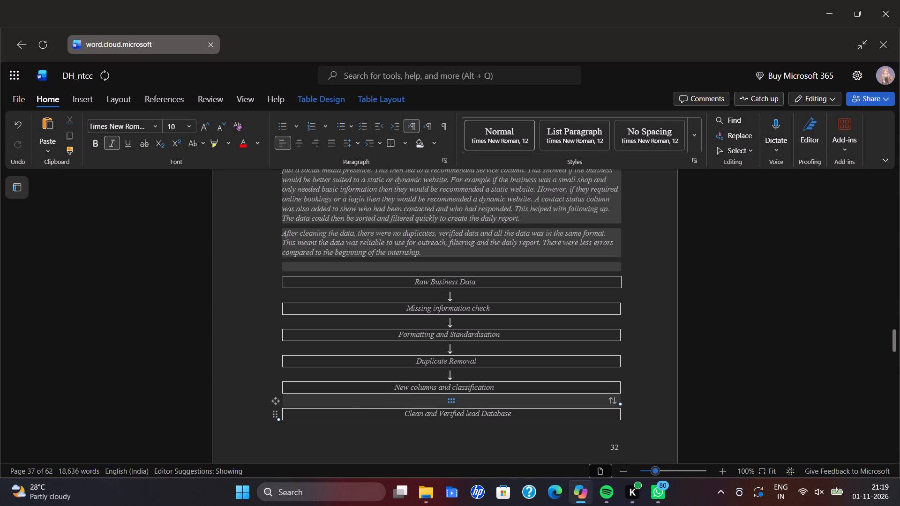
pyautogui.press('BackSpace')
pyautogui.press('BackSpace')
pyautogui.press('BackSpace')
pyautogui.press('BackSpace')
pyautogui.press('BackSpace')
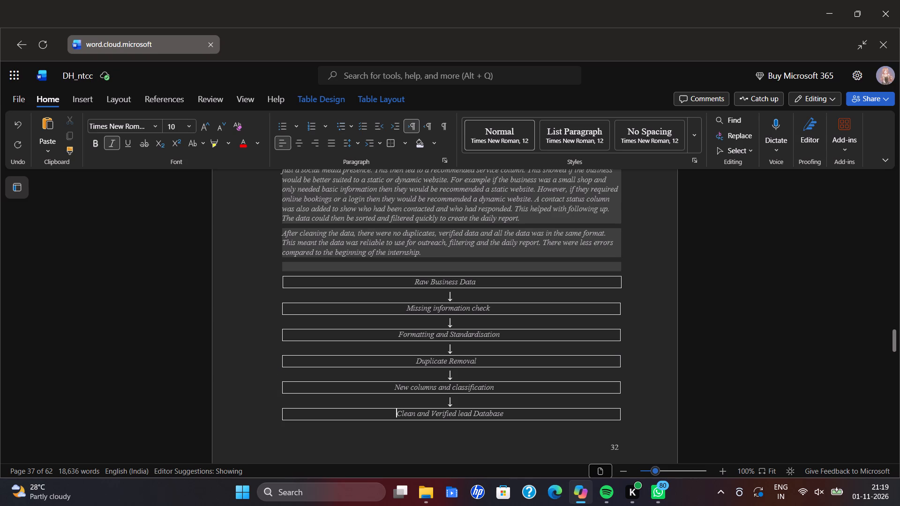
# Fine-tune the leading spaces of Duplicate Removal and New columns and classification, shifting both texts slightly to the right.
pyautogui.click(403, 367)
pyautogui.press('space')
pyautogui.click(387, 387)
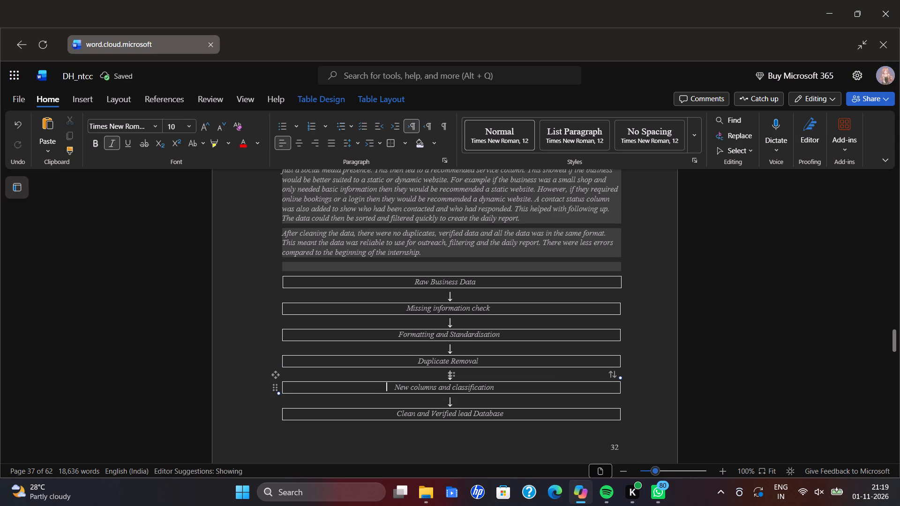
pyautogui.press('space')
pyautogui.press('space')
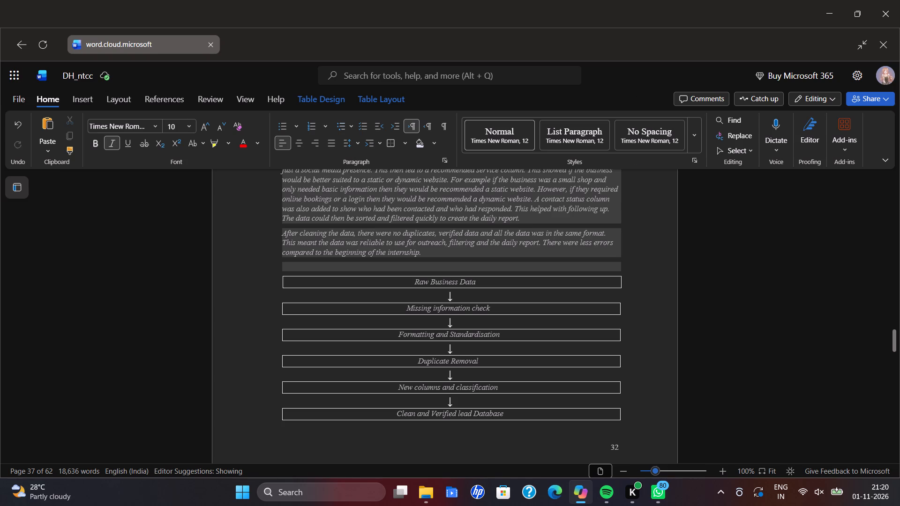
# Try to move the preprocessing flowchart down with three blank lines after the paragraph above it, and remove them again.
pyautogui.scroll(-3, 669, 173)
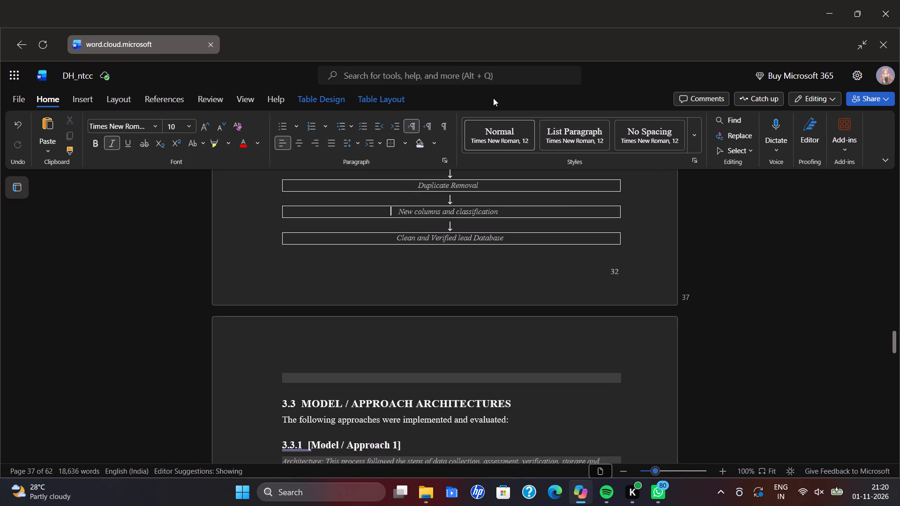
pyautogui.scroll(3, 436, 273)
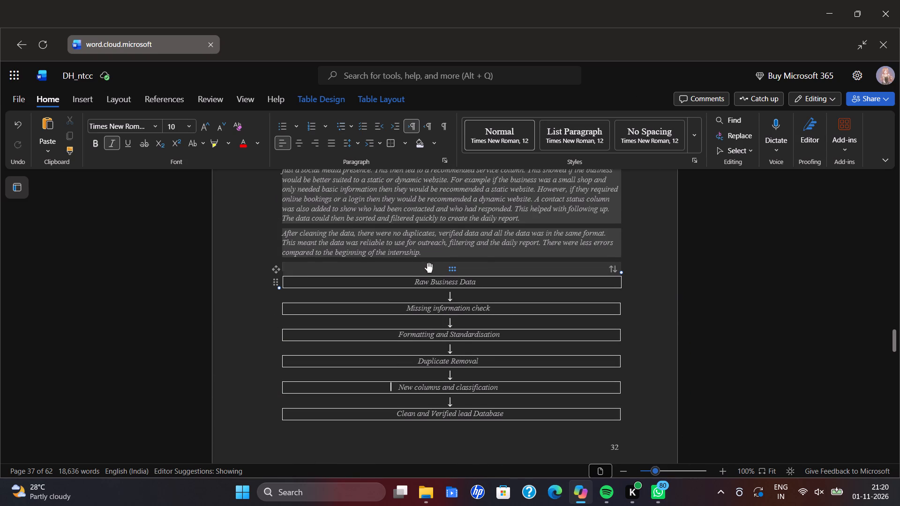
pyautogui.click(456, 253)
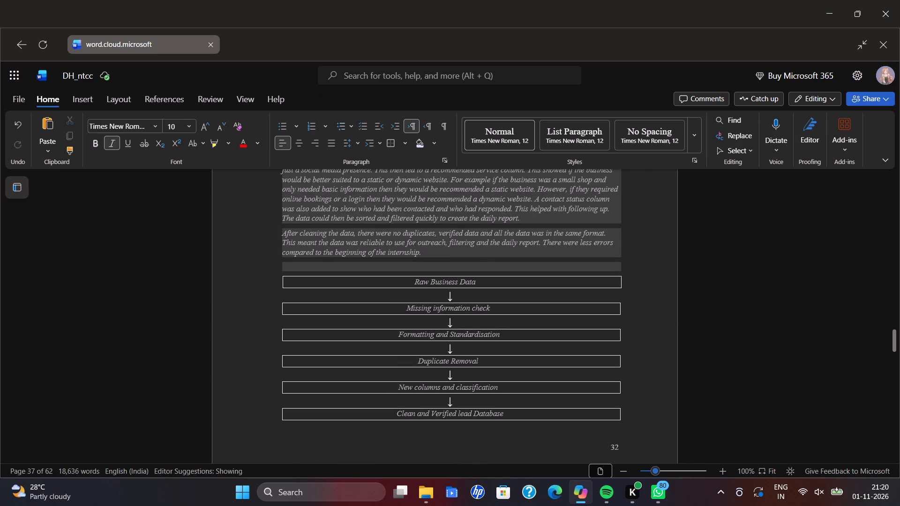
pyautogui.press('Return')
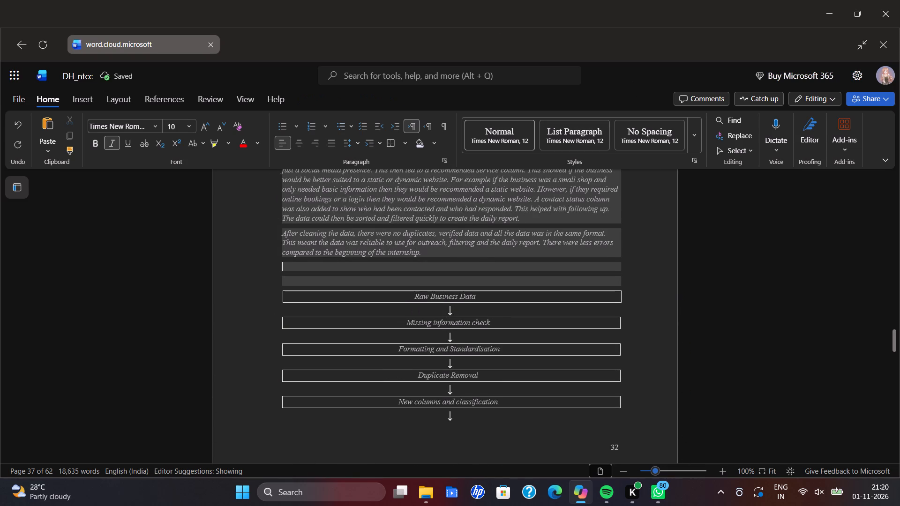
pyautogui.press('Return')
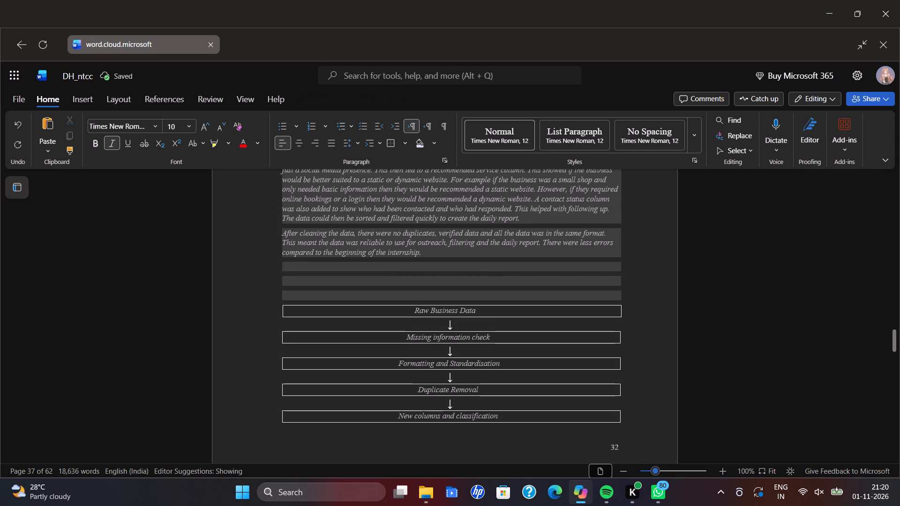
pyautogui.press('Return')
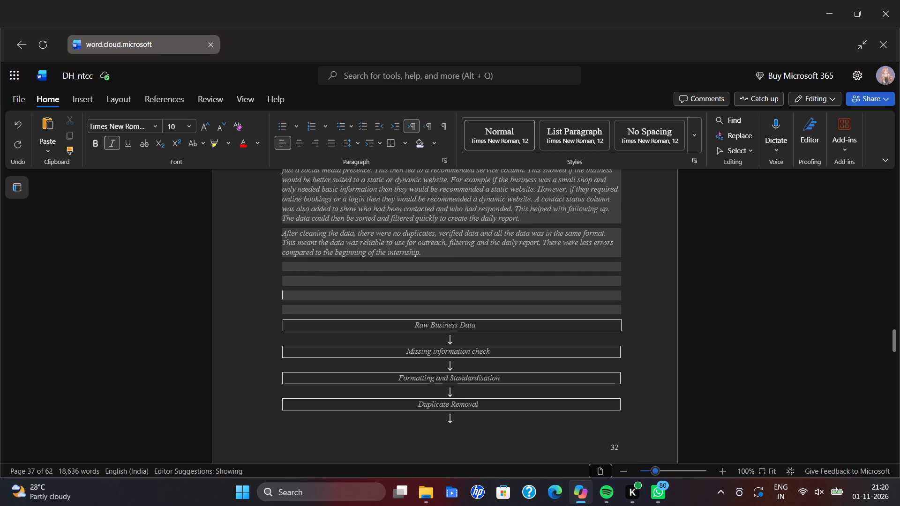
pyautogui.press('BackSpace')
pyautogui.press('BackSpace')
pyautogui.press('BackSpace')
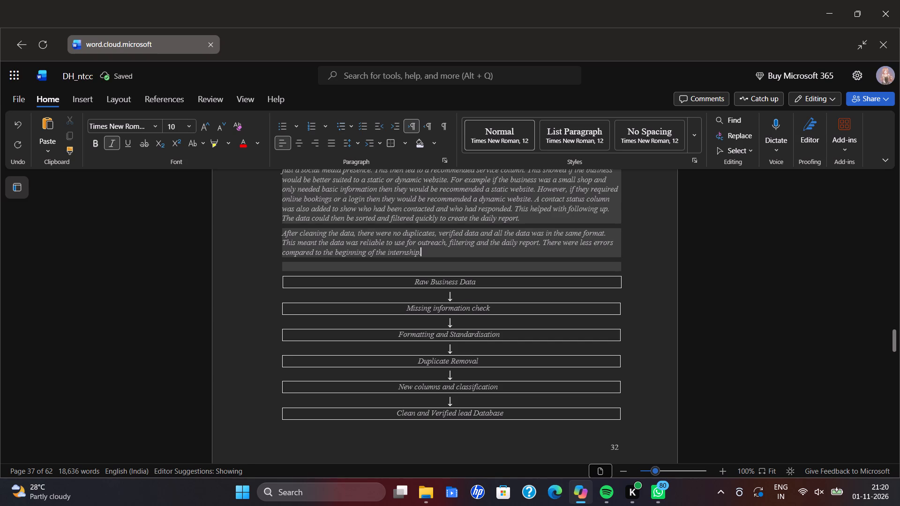
# Caption the preprocessing flowchart as Fig 3.2 - Lead Data Preprocessing Pipeline on the empty line above heading 3.3.
pyautogui.scroll(-3, 495, 223)
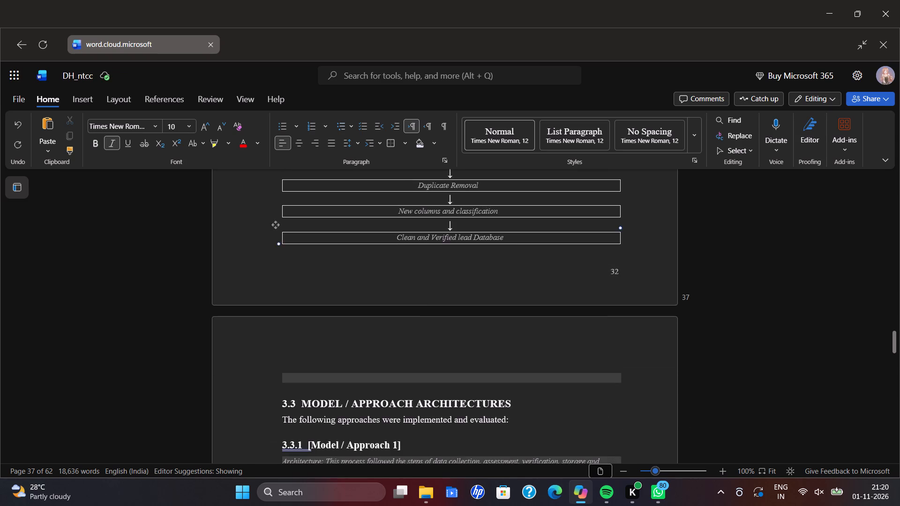
pyautogui.scroll(-2, 517, 280)
pyautogui.click(501, 261)
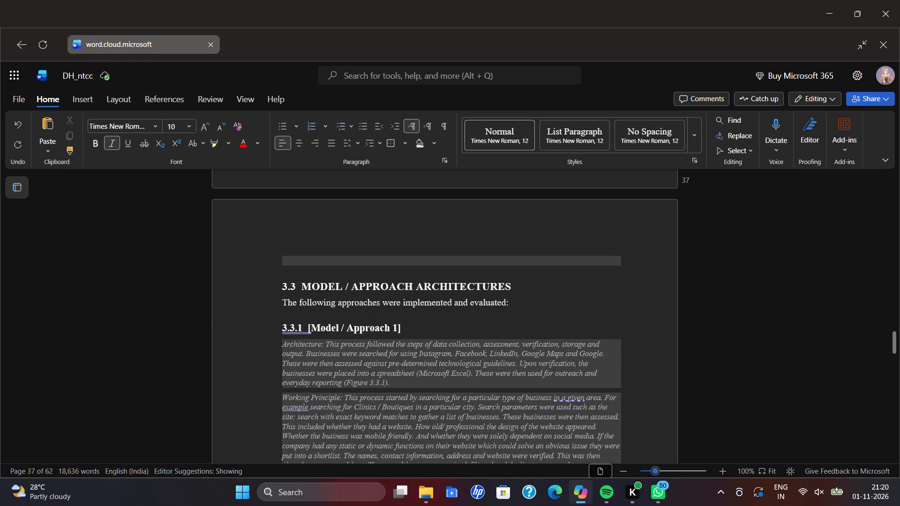
pyautogui.write('fi')
pyautogui.press('BackSpace')
pyautogui.press('BackSpace')
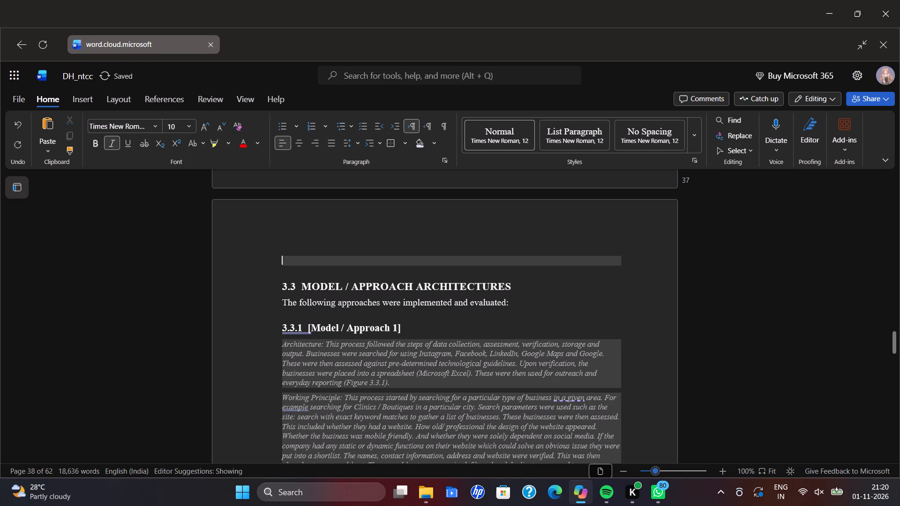
pyautogui.press('f')
pyautogui.press('g')
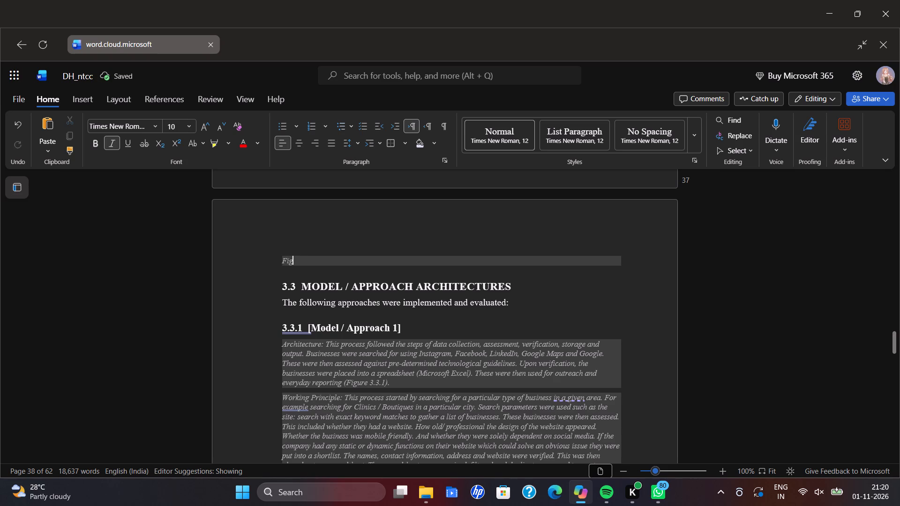
pyautogui.press('space')
pyautogui.write('3.2')
pyautogui.press('space')
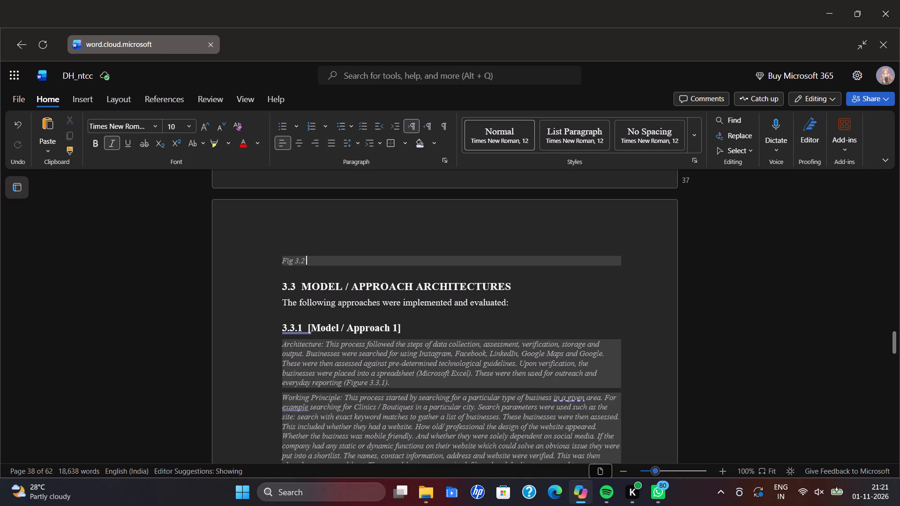
pyautogui.hotkey('shift', '(')
pyautogui.press('BackSpace')
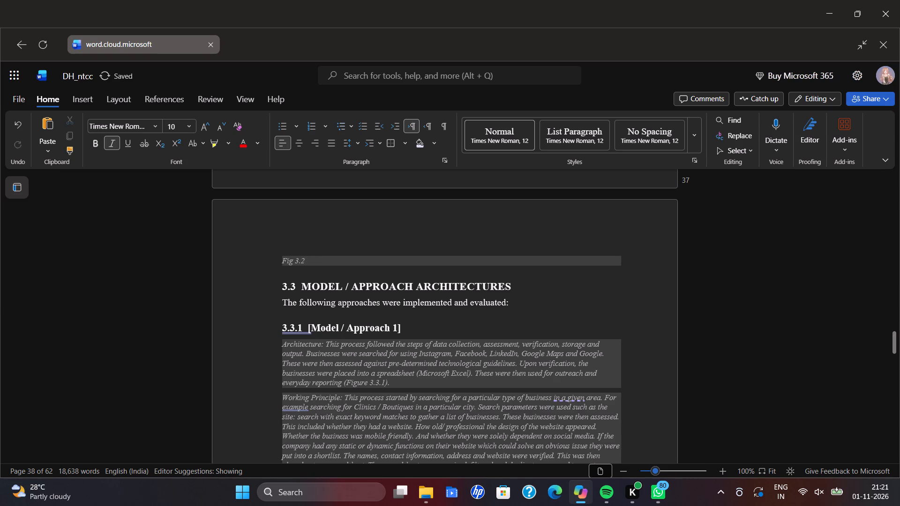
pyautogui.write('-')
pyautogui.press('space')
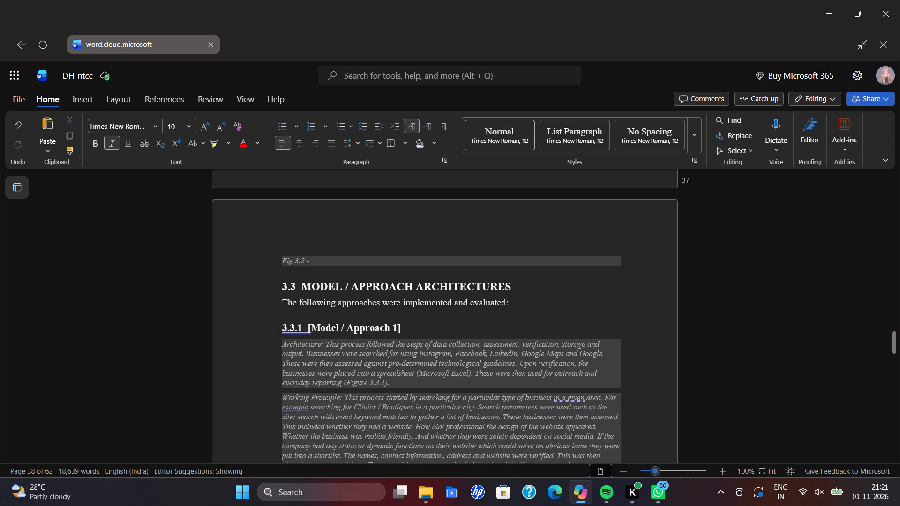
pyautogui.hotkey('shift', 'l')
pyautogui.write('ead')
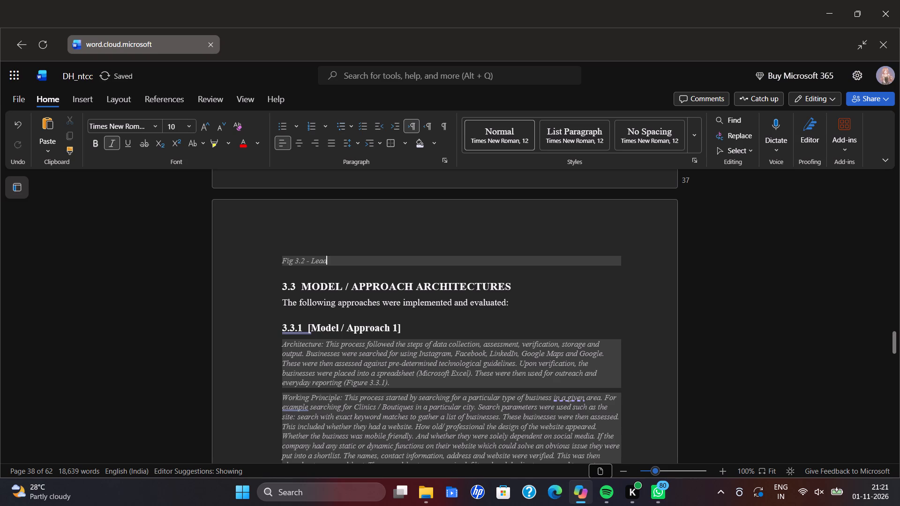
pyautogui.press('space')
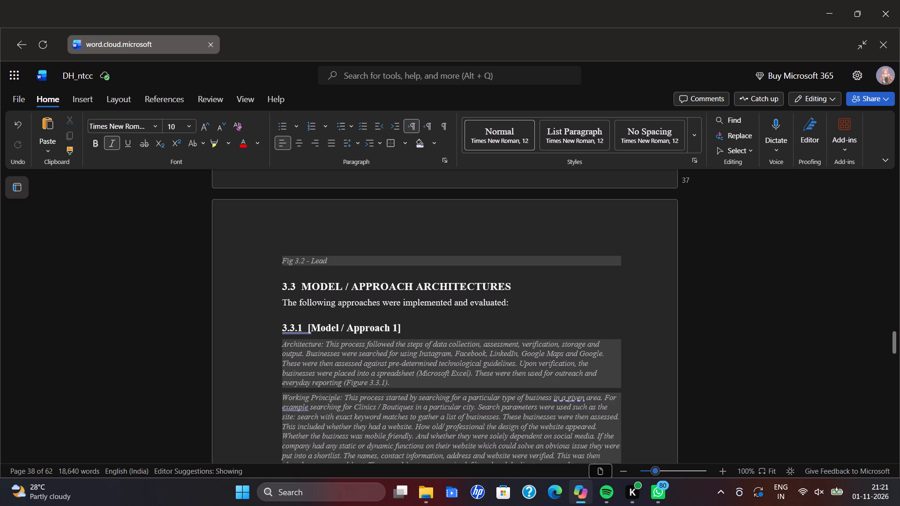
pyautogui.write('Data')
pyautogui.press('space')
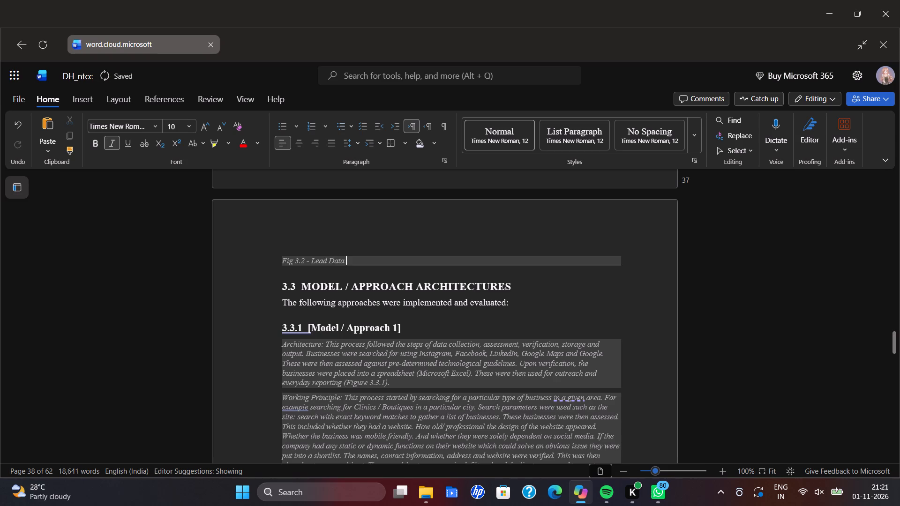
pyautogui.press('p')
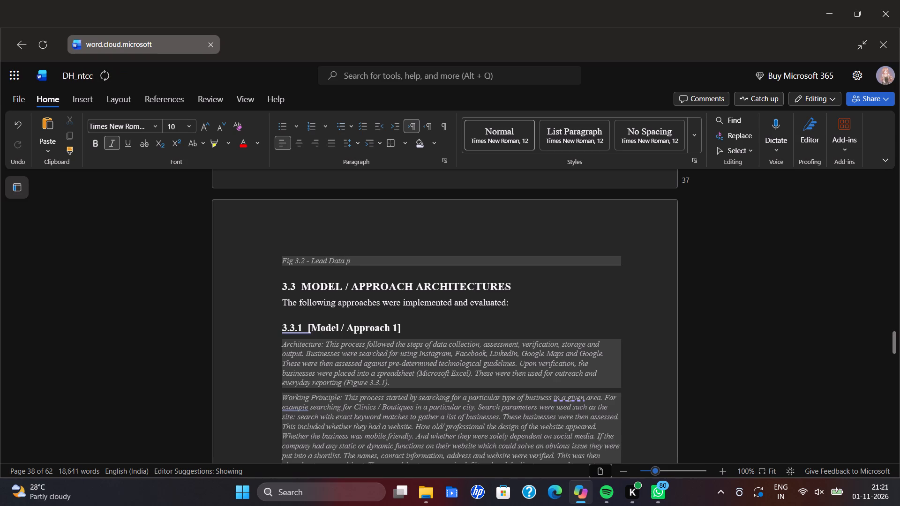
pyautogui.press('\\')
pyautogui.press('BackSpace')
pyautogui.press('BackSpace')
pyautogui.press('p')
pyautogui.press('BackSpace')
pyautogui.hotkey('shift', 'p')
pyautogui.write('re')
pyautogui.write('pro')
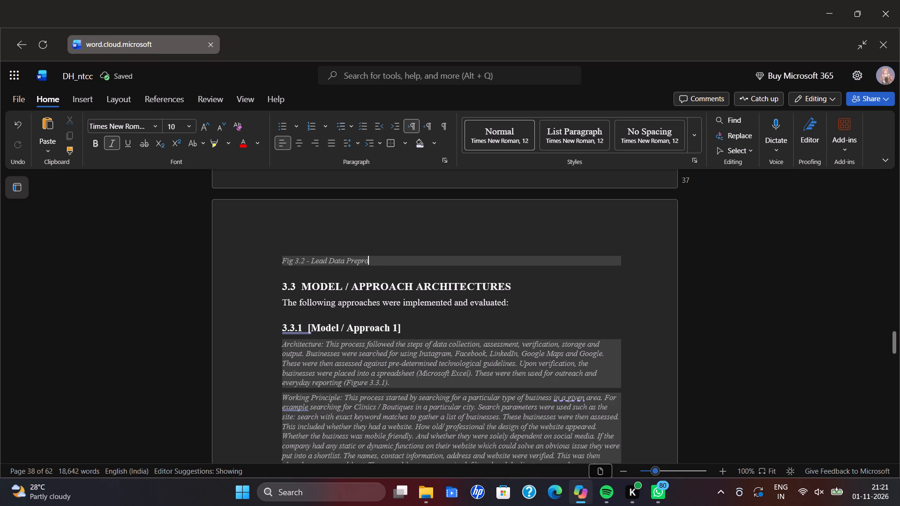
pyautogui.write('cess')
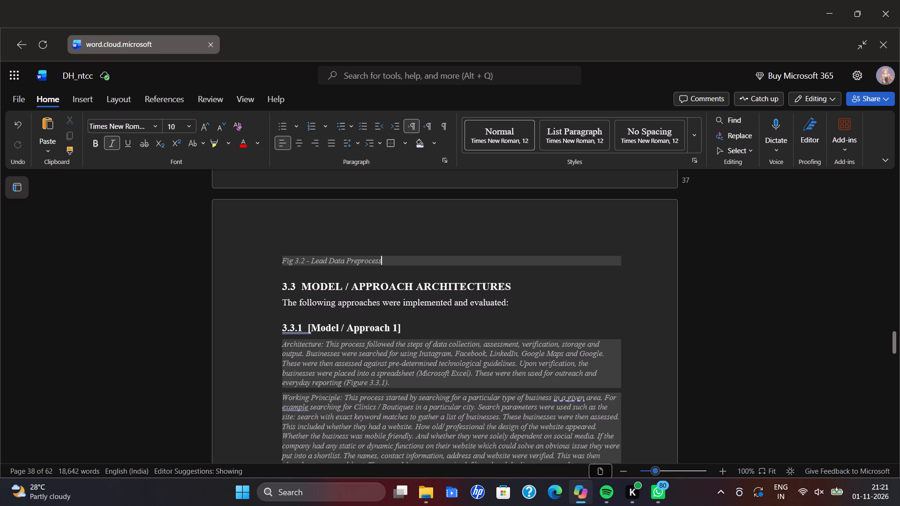
pyautogui.write('ing')
pyautogui.press('space')
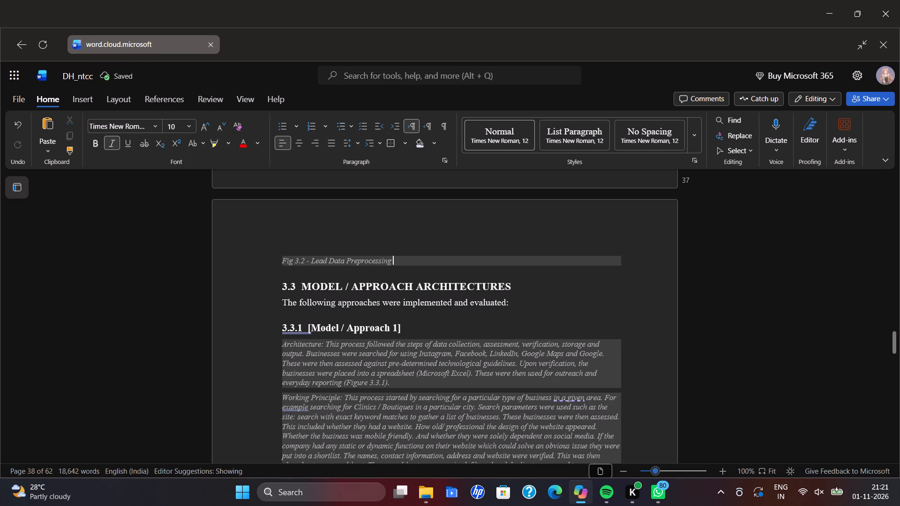
pyautogui.write('Pipl')
pyautogui.press('BackSpace')
pyautogui.press('e')
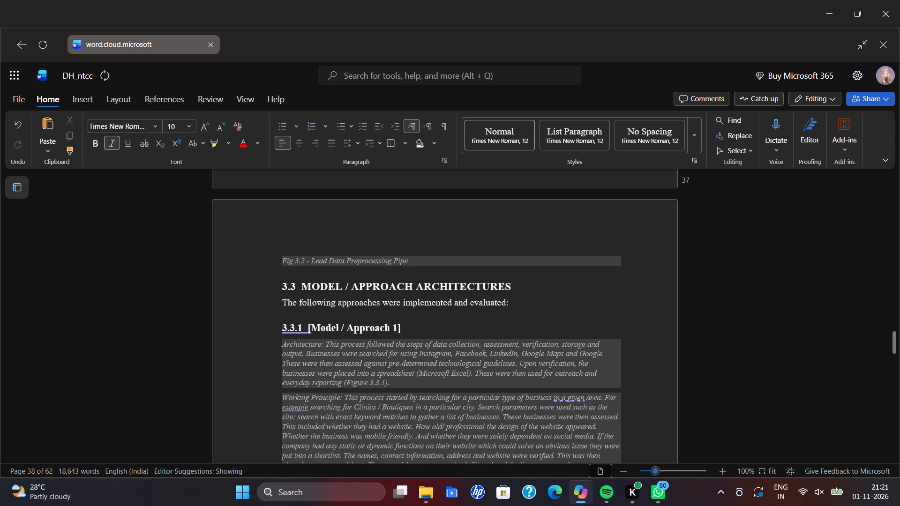
pyautogui.write('line')
pyautogui.click(774, 288)
# Look through sections 3.3 and 3.4 for the remaining figure placeholders, down to the Training and Validation Workflow figure.
pyautogui.scroll(-7, 583, 317)
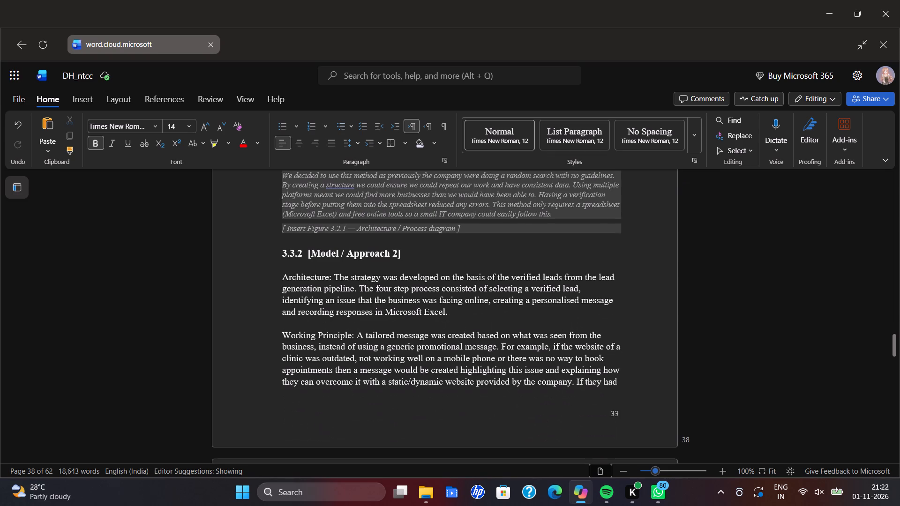
pyautogui.scroll(-4, 509, 348)
pyautogui.scroll(-7, 505, 393)
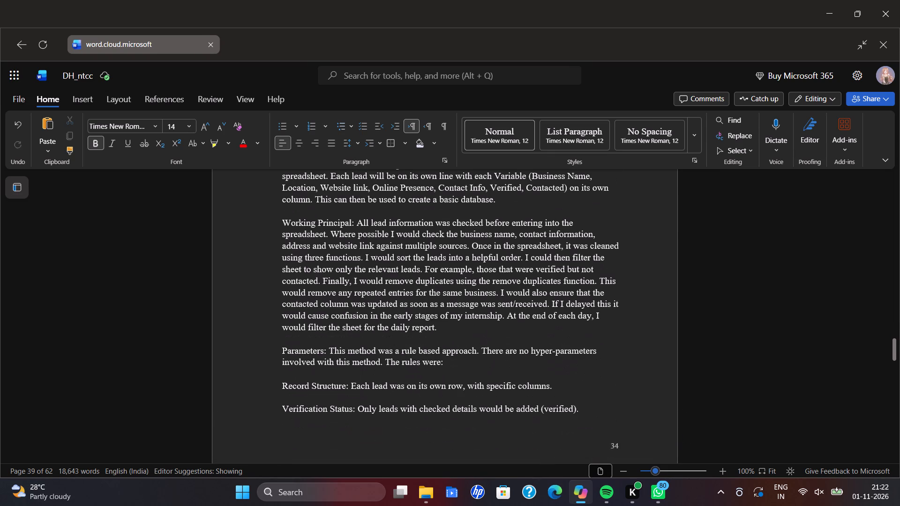
pyautogui.scroll(-14, 507, 394)
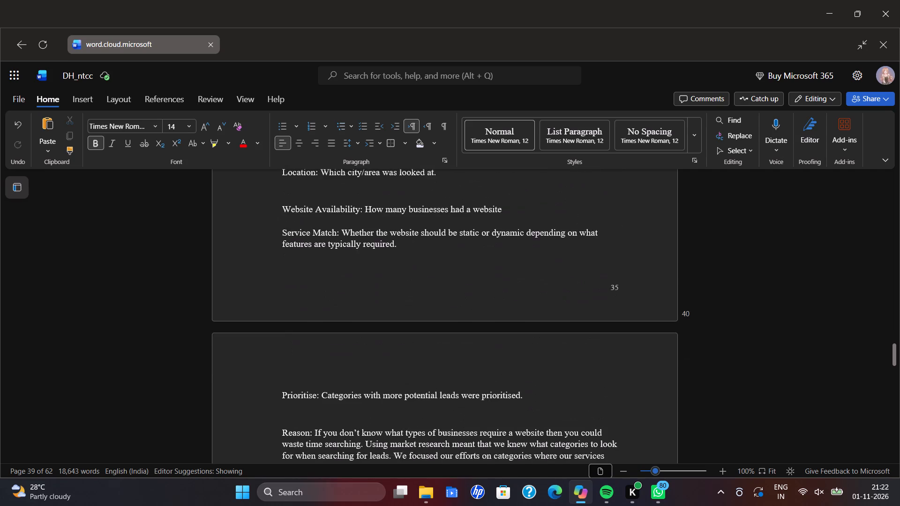
pyautogui.scroll(-4, 506, 393)
pyautogui.scroll(-7, 519, 357)
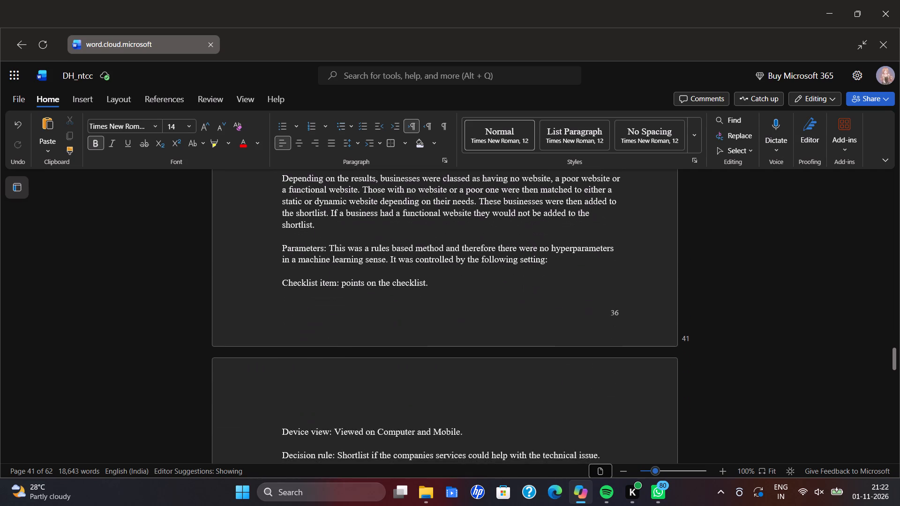
pyautogui.scroll(-7, 519, 355)
pyautogui.scroll(2, 519, 355)
pyautogui.scroll(-3, 519, 355)
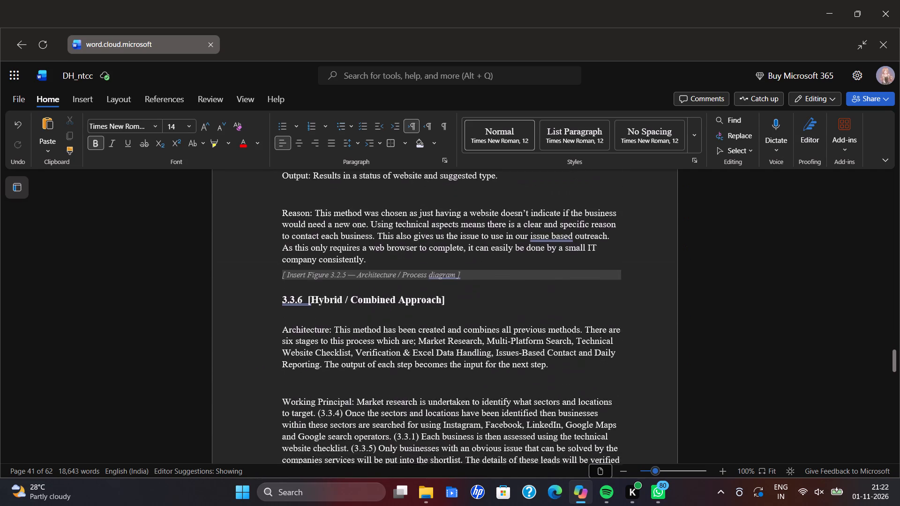
pyautogui.scroll(-9, 519, 355)
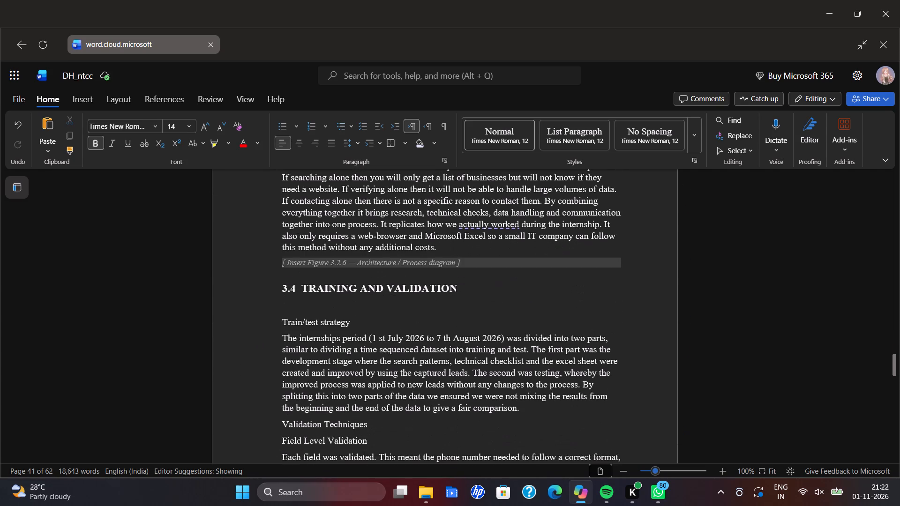
pyautogui.scroll(-6, 511, 331)
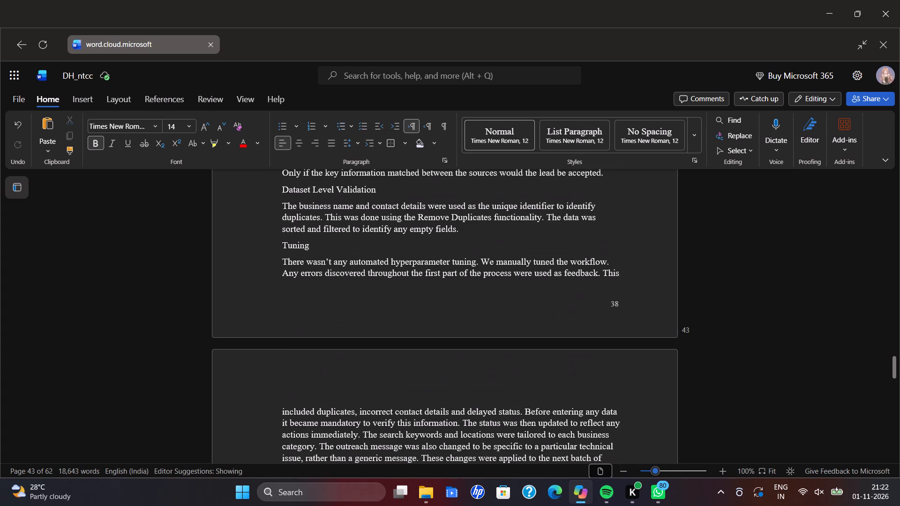
pyautogui.scroll(-3, 519, 323)
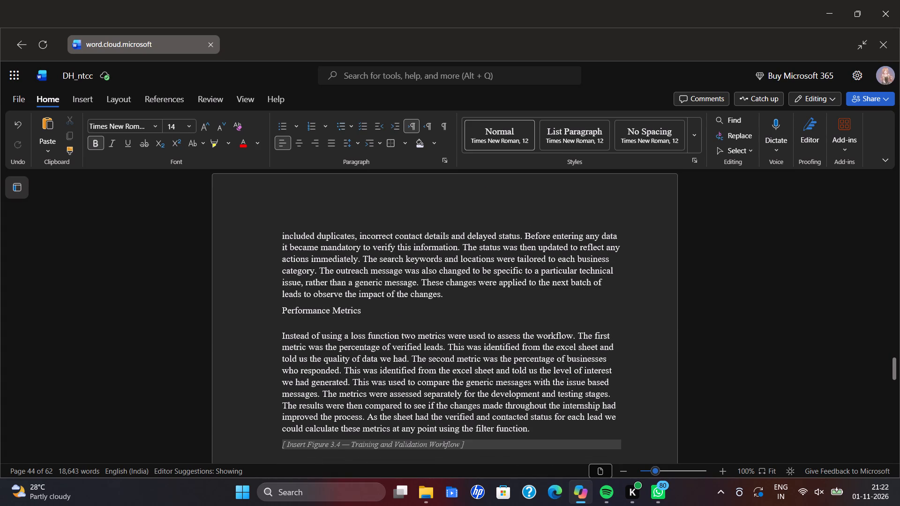
pyautogui.scroll(-1, 519, 323)
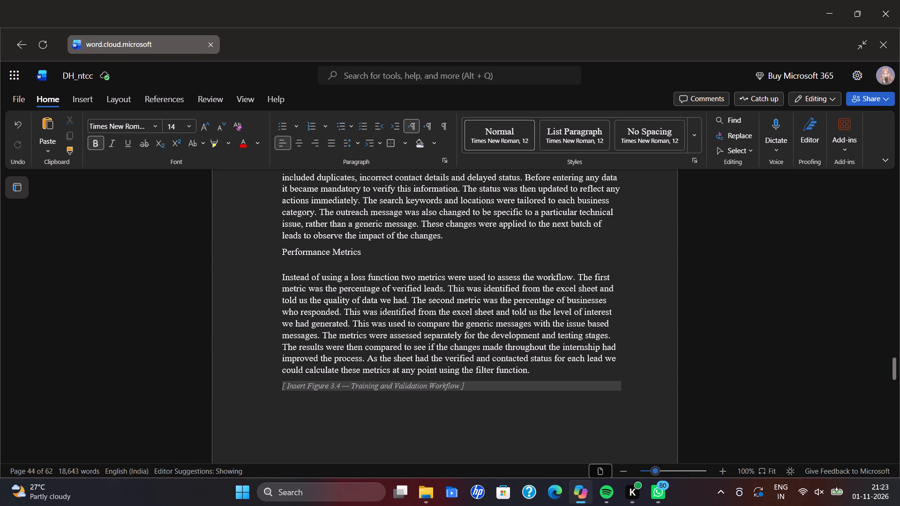
# Review the approach sections again in reverse, from Training and Validation back to Model / Approach 2.
pyautogui.scroll(5, 512, 390)
pyautogui.scroll(4, 507, 348)
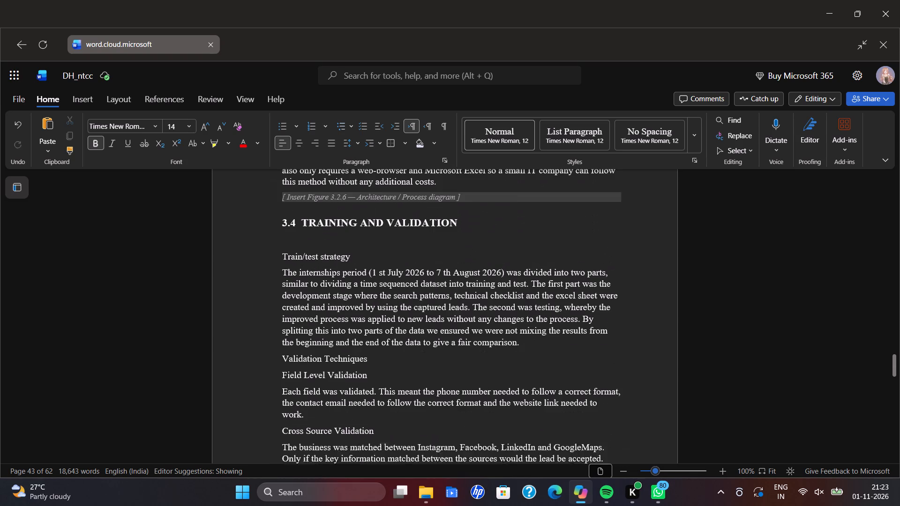
pyautogui.scroll(8, 508, 343)
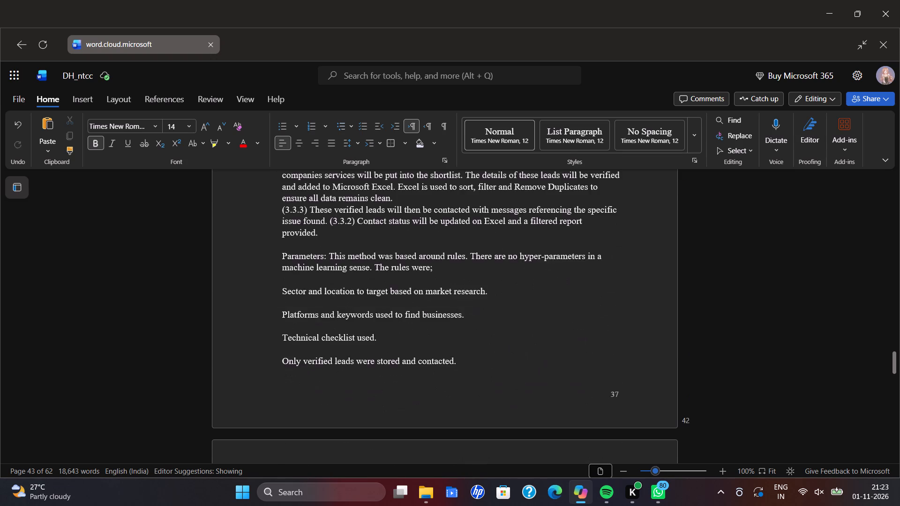
pyautogui.scroll(10, 508, 343)
pyautogui.scroll(-1, 508, 343)
pyautogui.scroll(16, 508, 343)
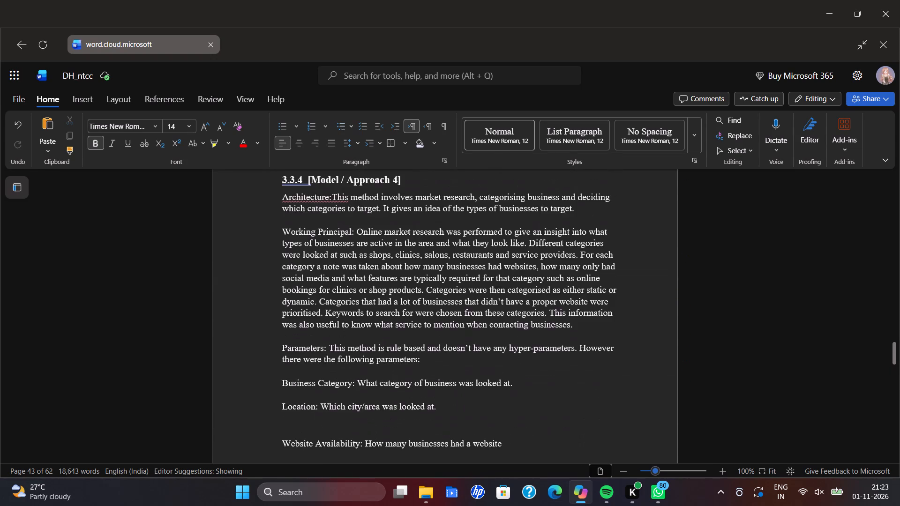
pyautogui.scroll(5, 508, 342)
pyautogui.scroll(-2, 508, 342)
pyautogui.scroll(10, 508, 342)
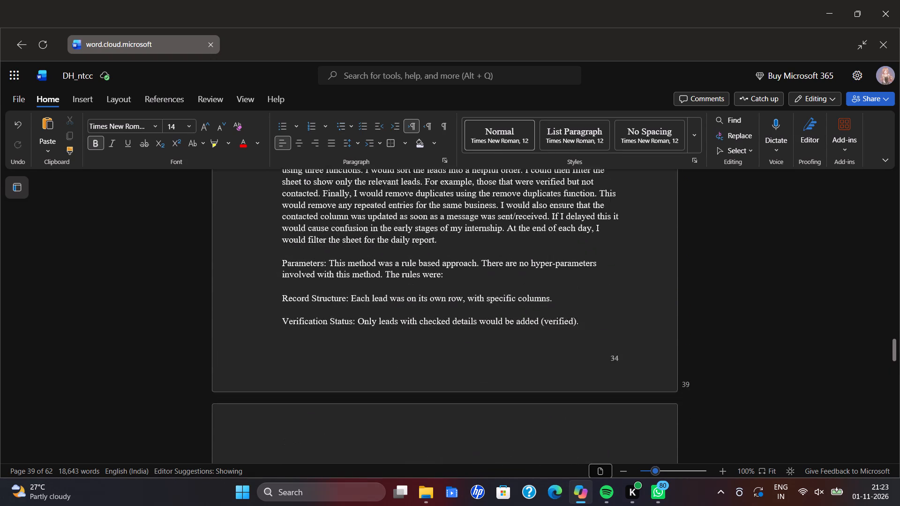
pyautogui.scroll(4, 508, 342)
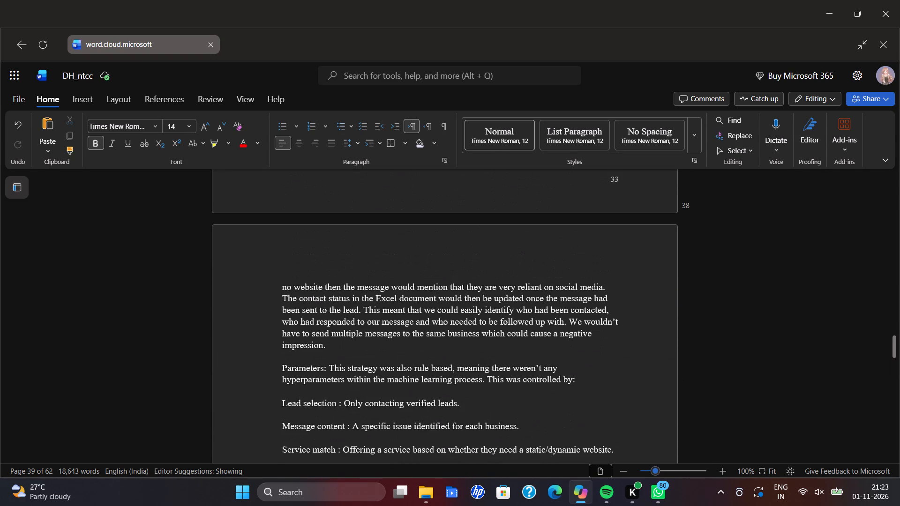
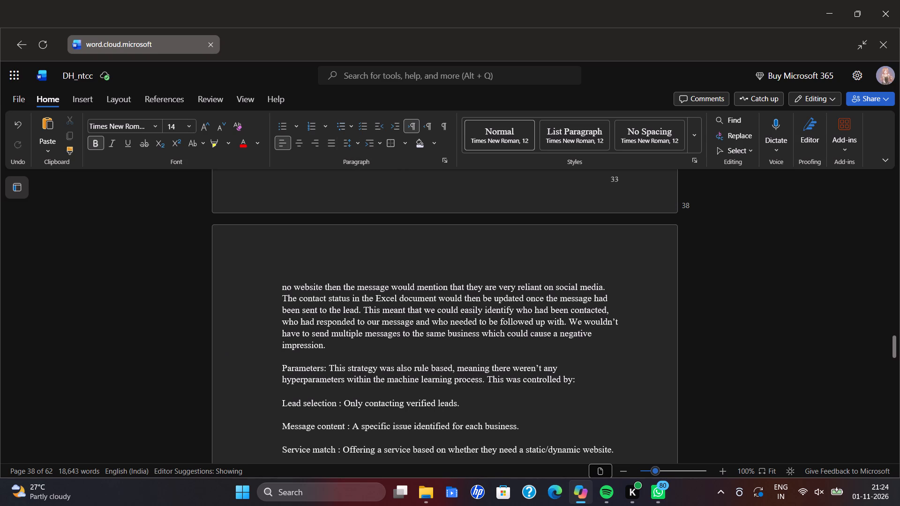
# Review sections 3.3.1 and 3.3.2 for their headings, text and figure placeholders, along with the preprocessing flowchart and its caption above.
pyautogui.scroll(-1, 315, 342)
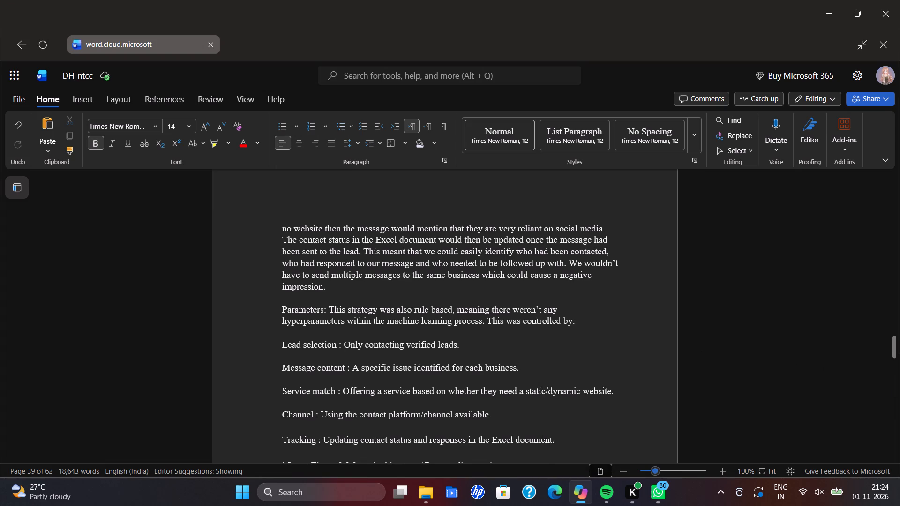
pyautogui.scroll(6, 564, 252)
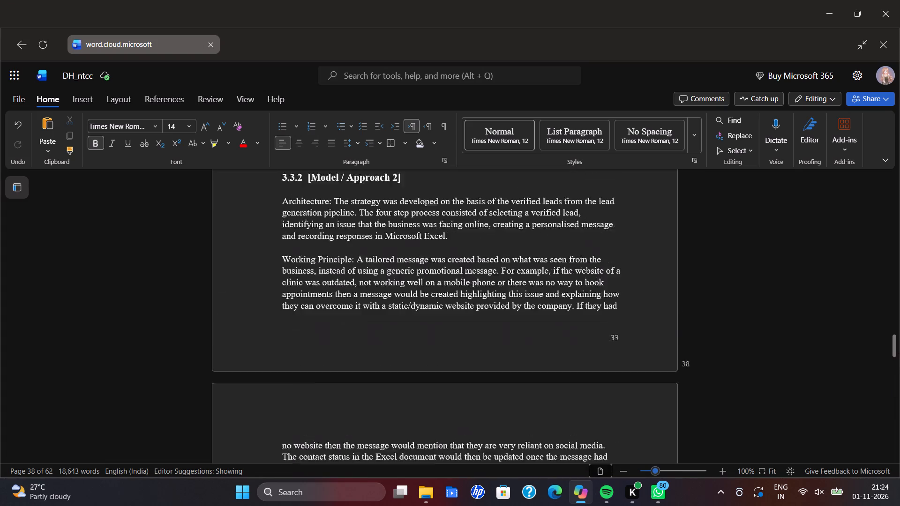
pyautogui.scroll(5, 582, 266)
pyautogui.scroll(4, 598, 314)
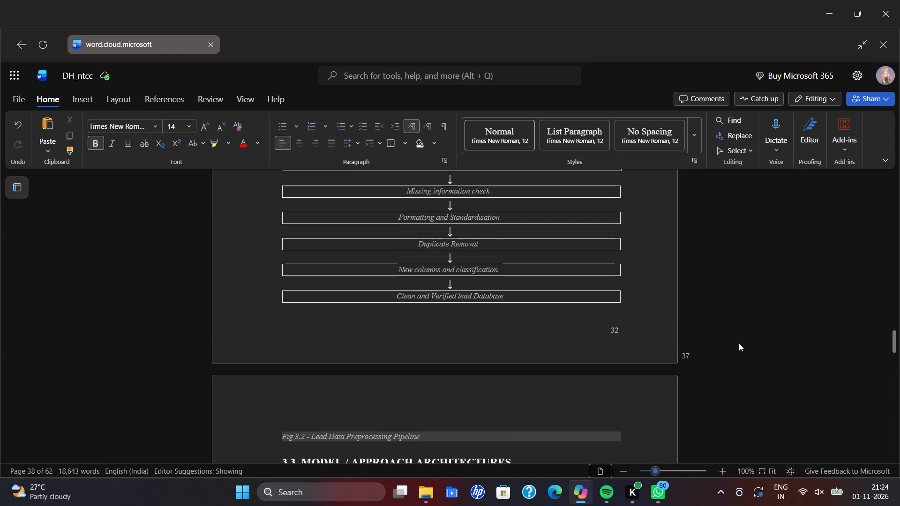
pyautogui.scroll(3, 739, 343)
pyautogui.scroll(-5, 449, 300)
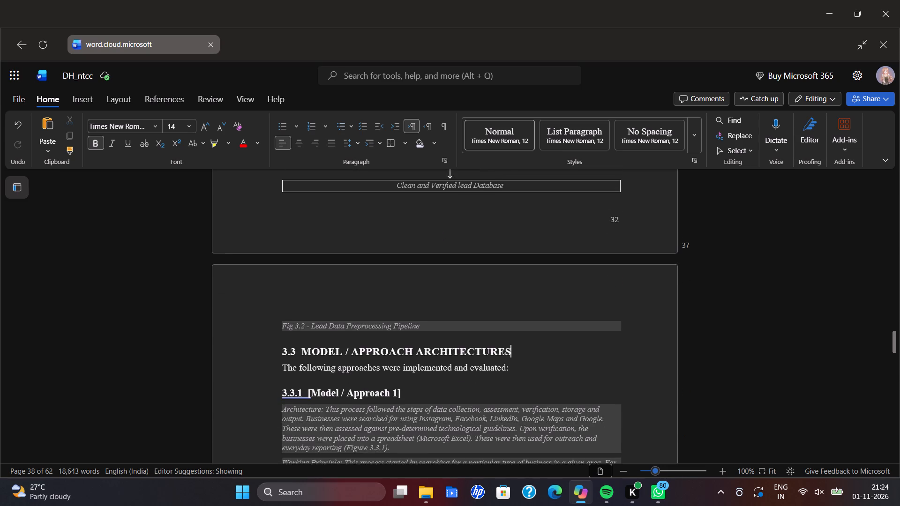
pyautogui.scroll(-3, 427, 320)
pyautogui.scroll(-1, 466, 307)
pyautogui.scroll(3, 465, 305)
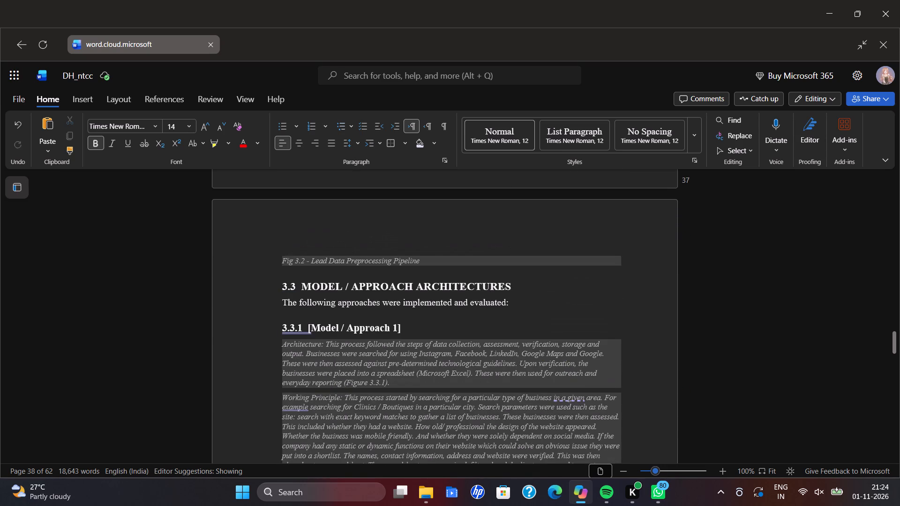
pyautogui.scroll(-4, 433, 265)
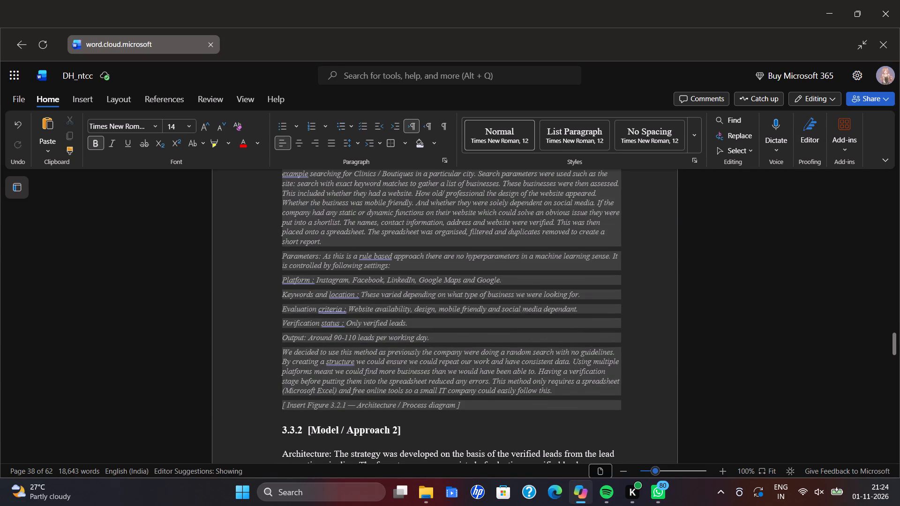
pyautogui.scroll(-2, 440, 276)
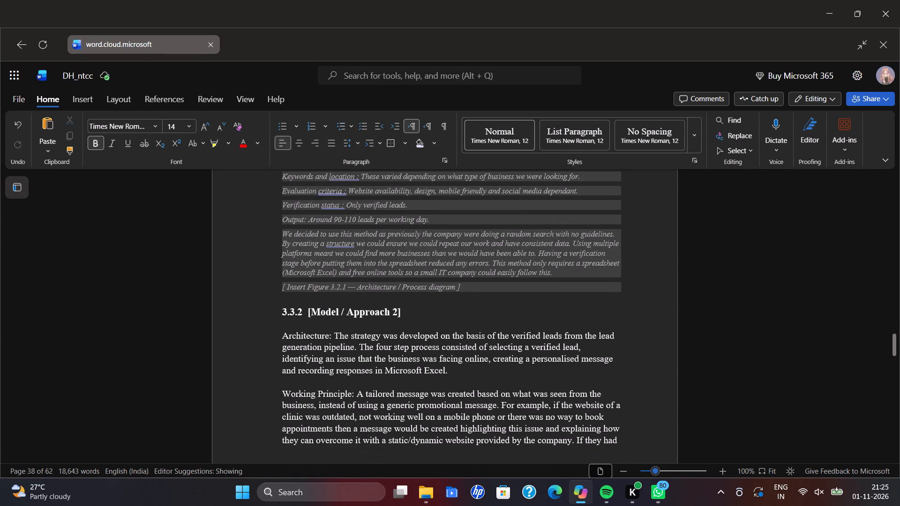
pyautogui.scroll(3, 482, 285)
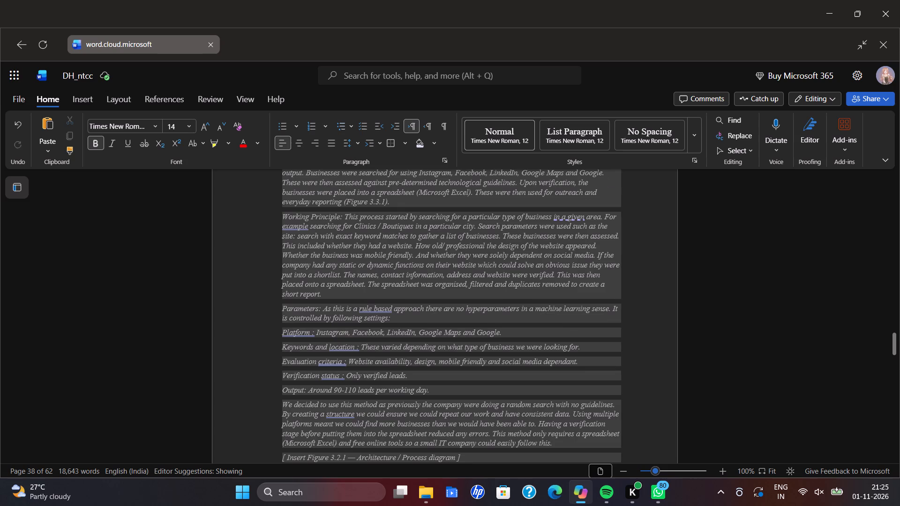
pyautogui.scroll(2, 482, 285)
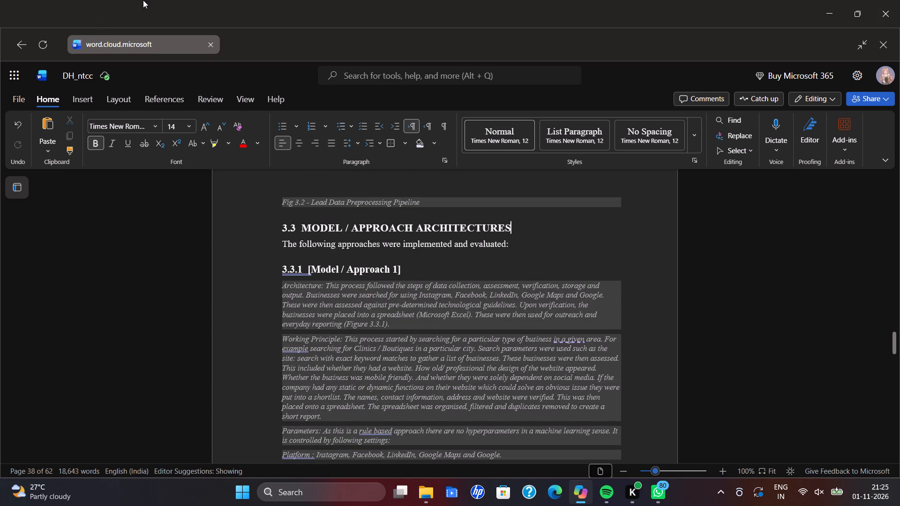
# Place the text cursor at the end of the 3.3.1 [Model / Approach 1] heading for editing.
pyautogui.click(409, 266)
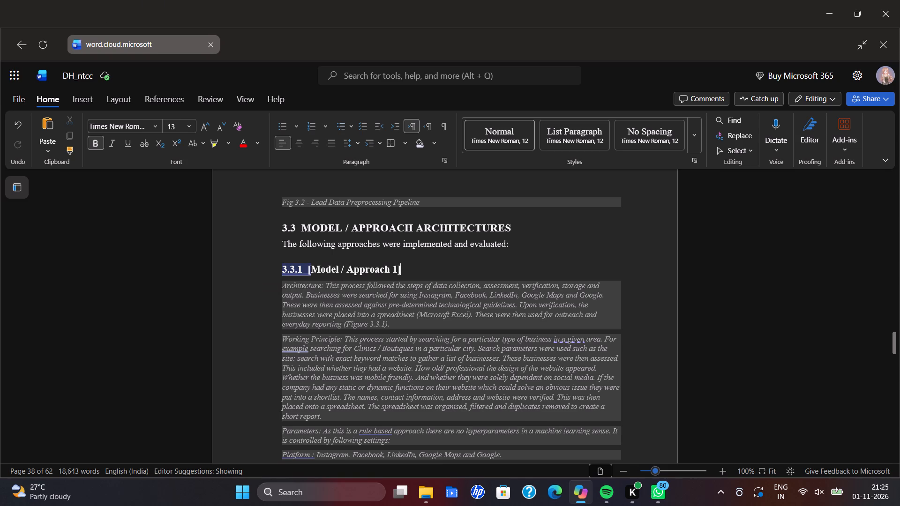
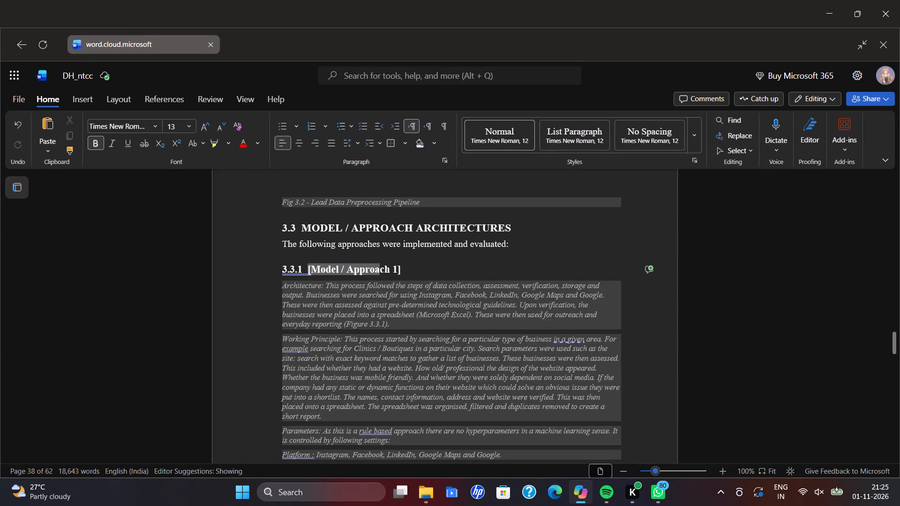
# Replace the selected [Model / Approach 1] placeholder in the 3.3.1 heading with the copied title text.
pyautogui.hotkey('ctrl', 'v')
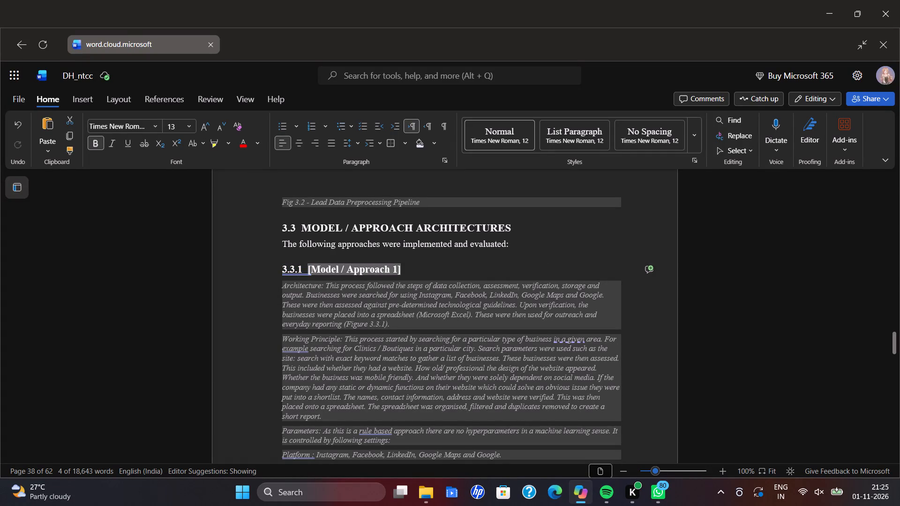
# Select the [Model / Approach 2] placeholder text in the 3.3.2 heading for replacement.
pyautogui.scroll(-2, 605, 274)
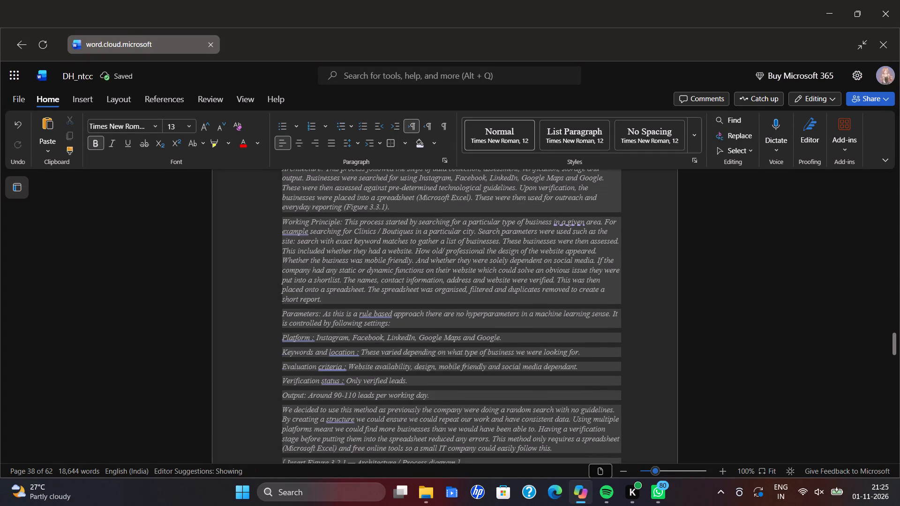
pyautogui.scroll(-3, 601, 276)
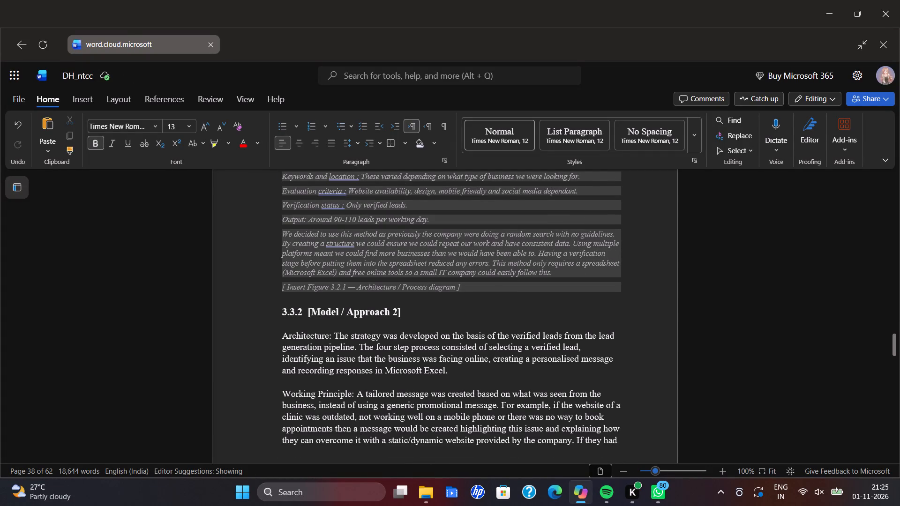
pyautogui.moveTo(307, 314); pyautogui.dragTo(404, 311)
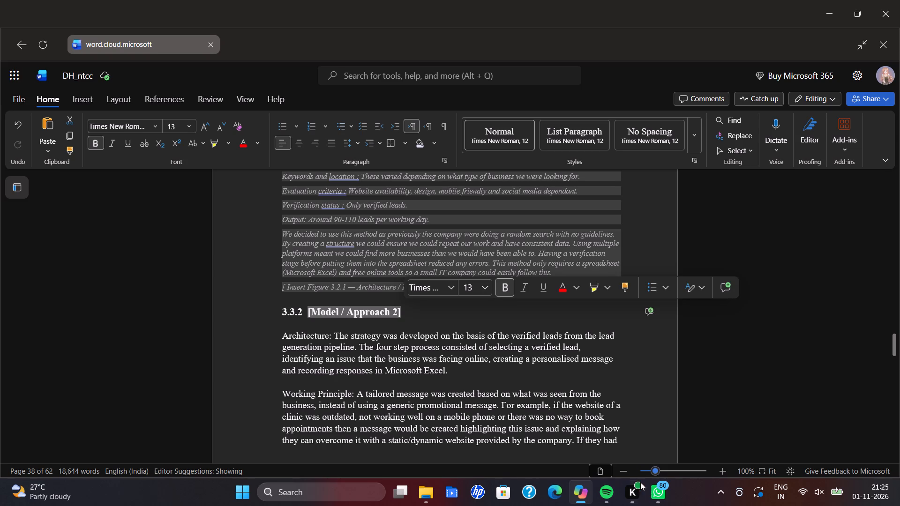
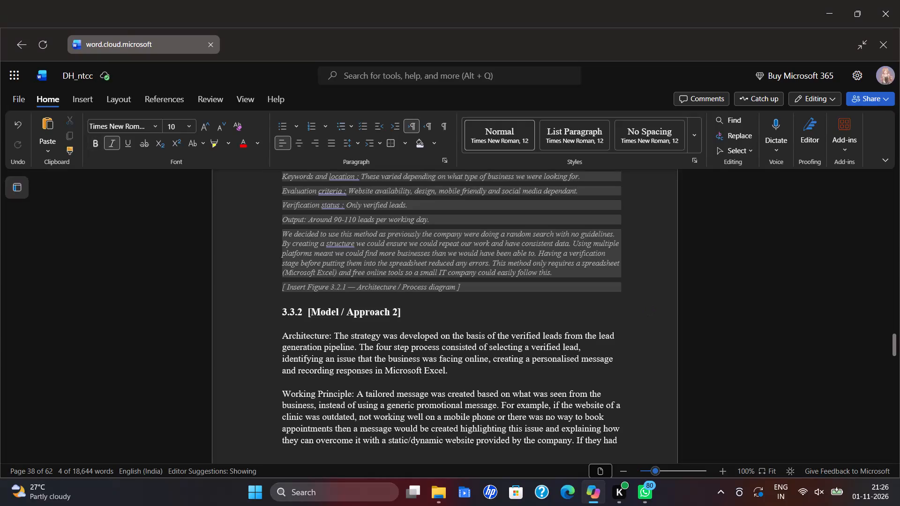
# Replace the [Model / Approach 2] placeholder in the 3.3.2 heading with the copied title "Issue-Based Client Outreach Approach".
pyautogui.moveTo(307, 312); pyautogui.dragTo(389, 307)
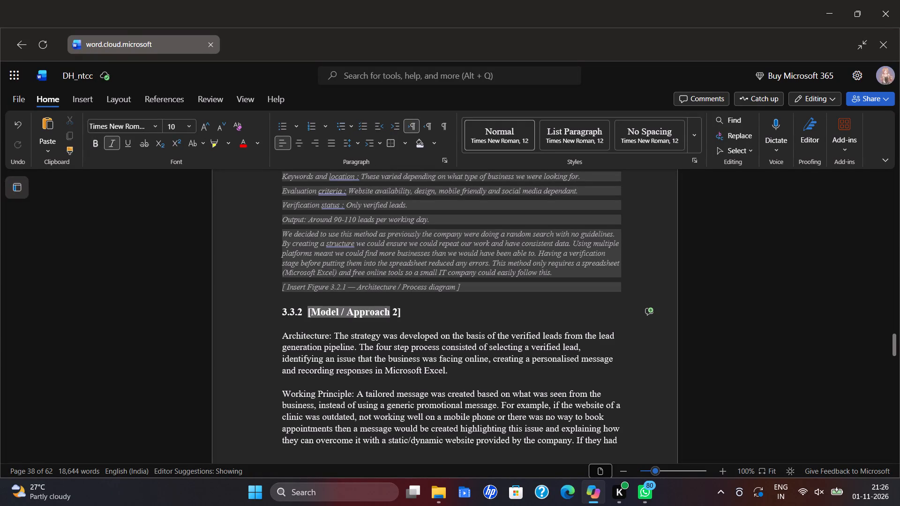
pyautogui.moveTo(389, 307); pyautogui.dragTo(401, 307)
pyautogui.hotkey('ctrl', 'v')
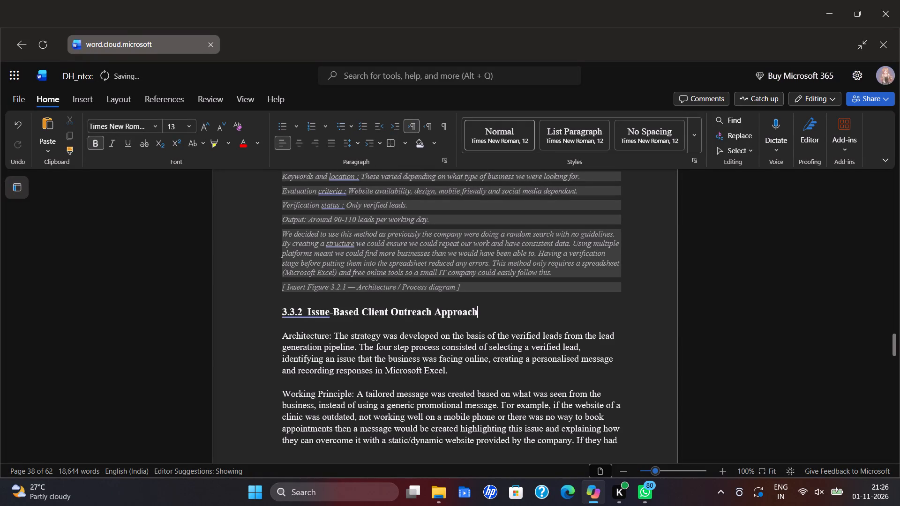
# Locate the [Model / Approach 3] placeholder in the 3.3.3 heading.
pyautogui.scroll(2, 504, 319)
pyautogui.scroll(-7, 504, 318)
pyautogui.scroll(1, 504, 321)
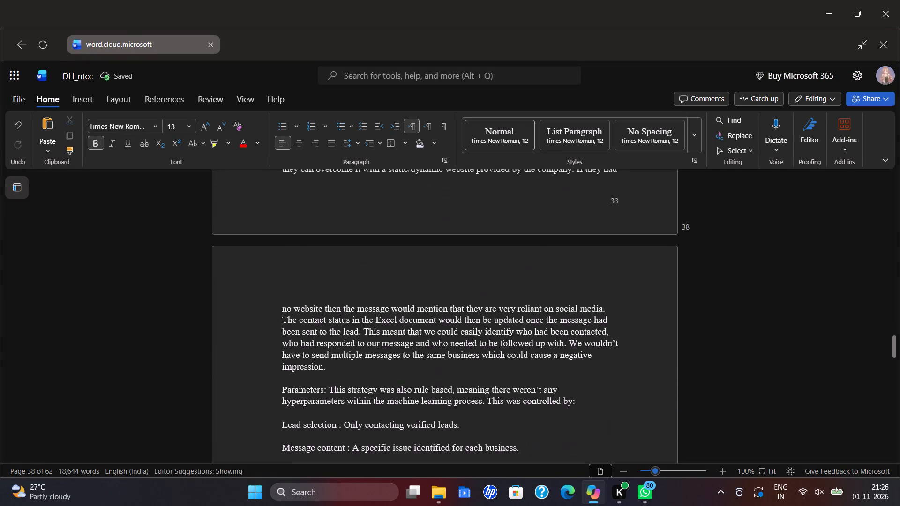
pyautogui.scroll(-4, 504, 321)
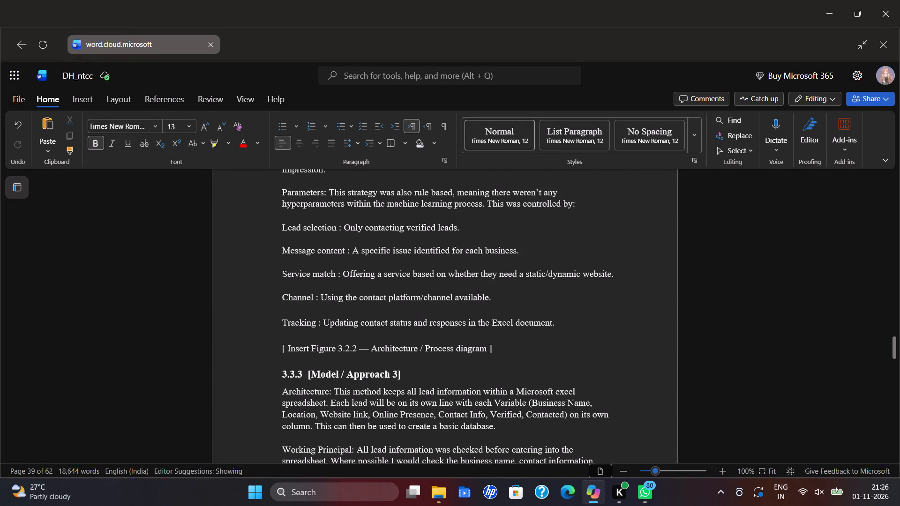
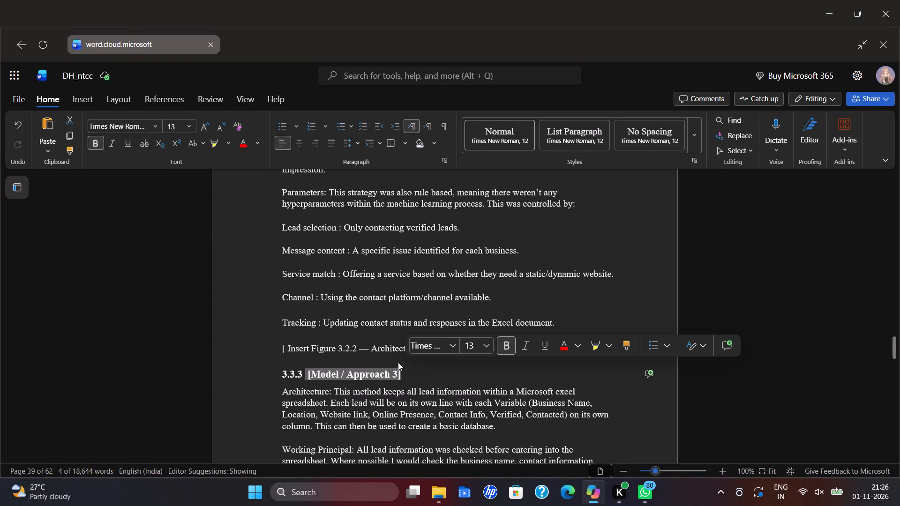
# Replace the [Model / Approach 3] placeholder in the 3.3.3 heading with the copied title "Excel-Based Data Management and Verification Approach".
pyautogui.hotkey('ctrl', 'v')
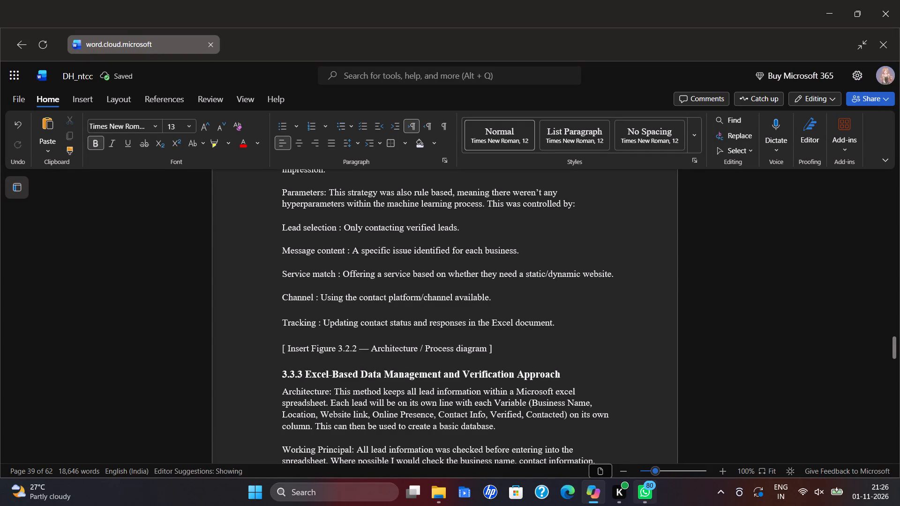
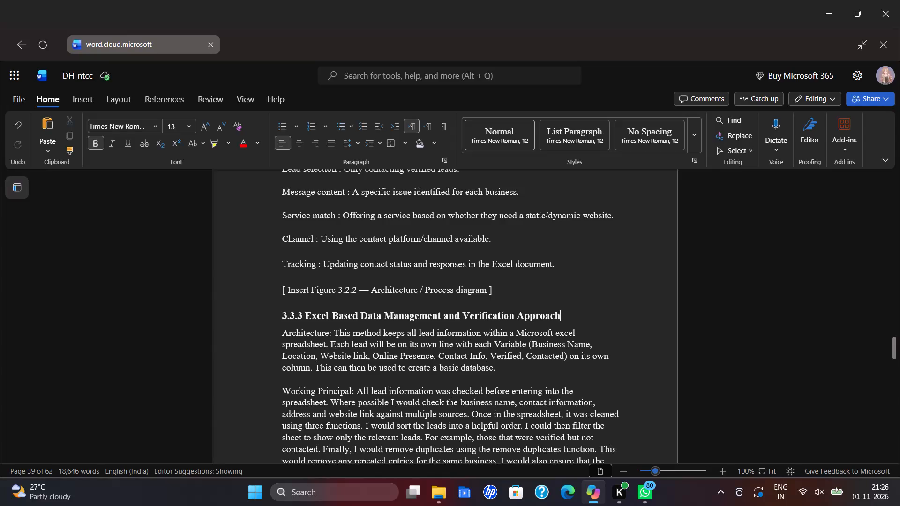
# Replace the [Model / Approach 4] placeholder in the 3.3.4 heading with the copied title "Market Research and Business Segmentation Approach".
pyautogui.scroll(-3, 307, 313)
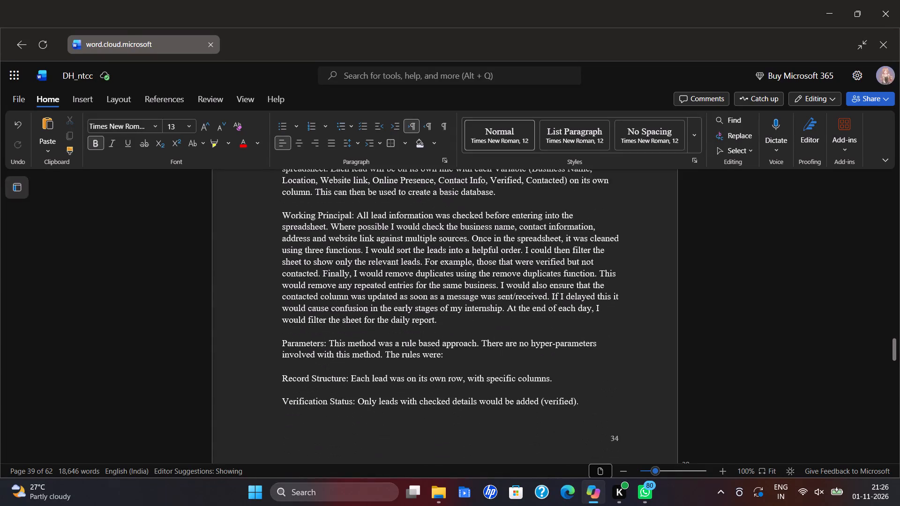
pyautogui.scroll(-5, 309, 314)
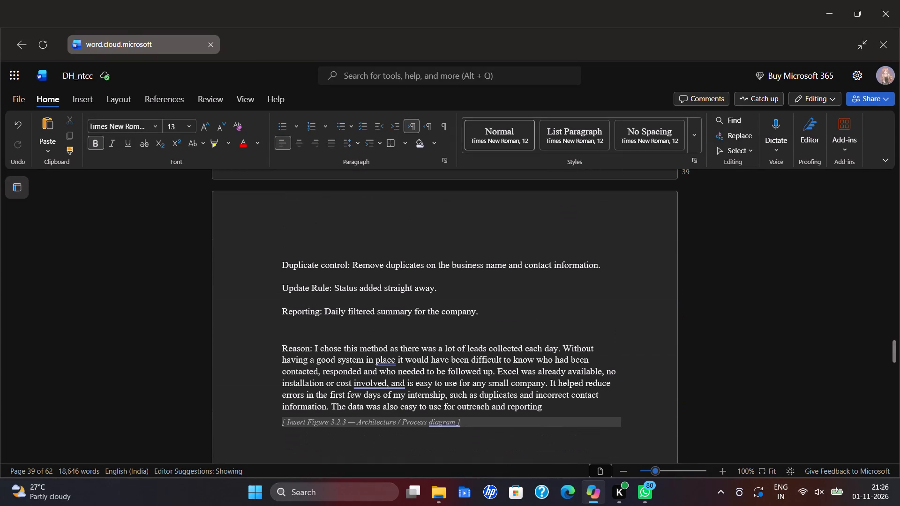
pyautogui.scroll(-2, 328, 305)
pyautogui.scroll(1, 328, 305)
pyautogui.scroll(-2, 328, 305)
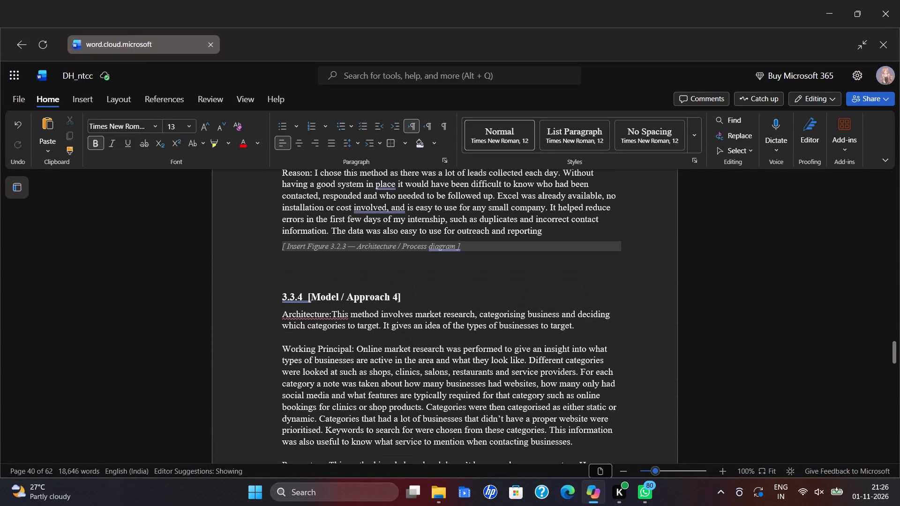
pyautogui.moveTo(307, 295); pyautogui.dragTo(411, 291)
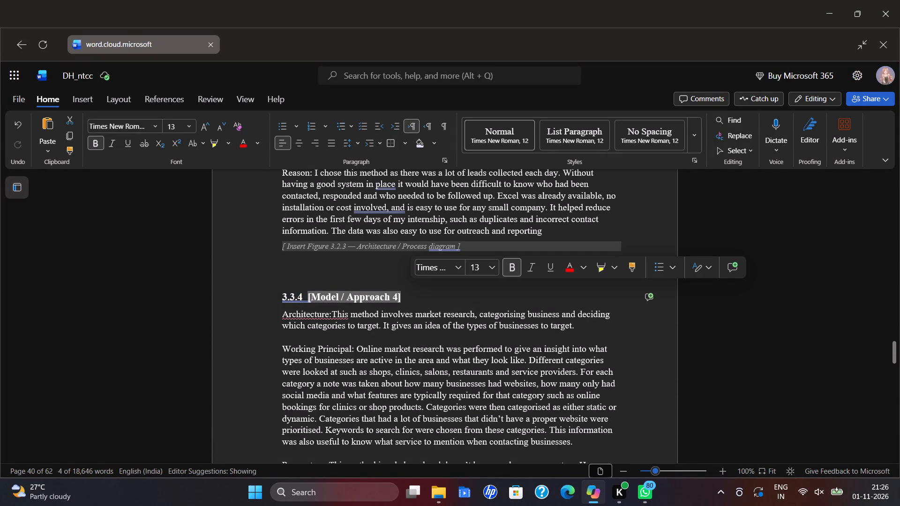
pyautogui.hotkey('ctrl', 'v')
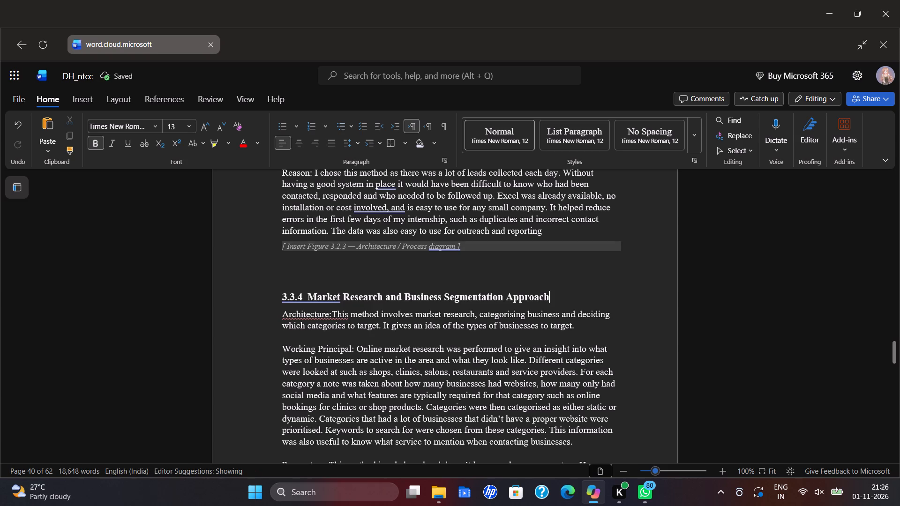